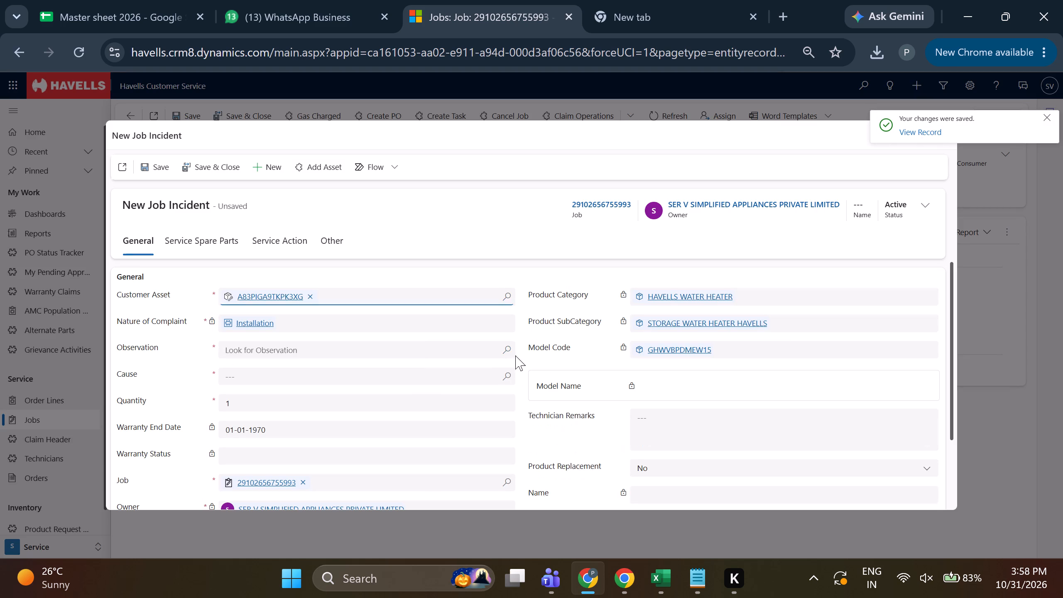
left_click(507, 352)
left_click(307, 257)
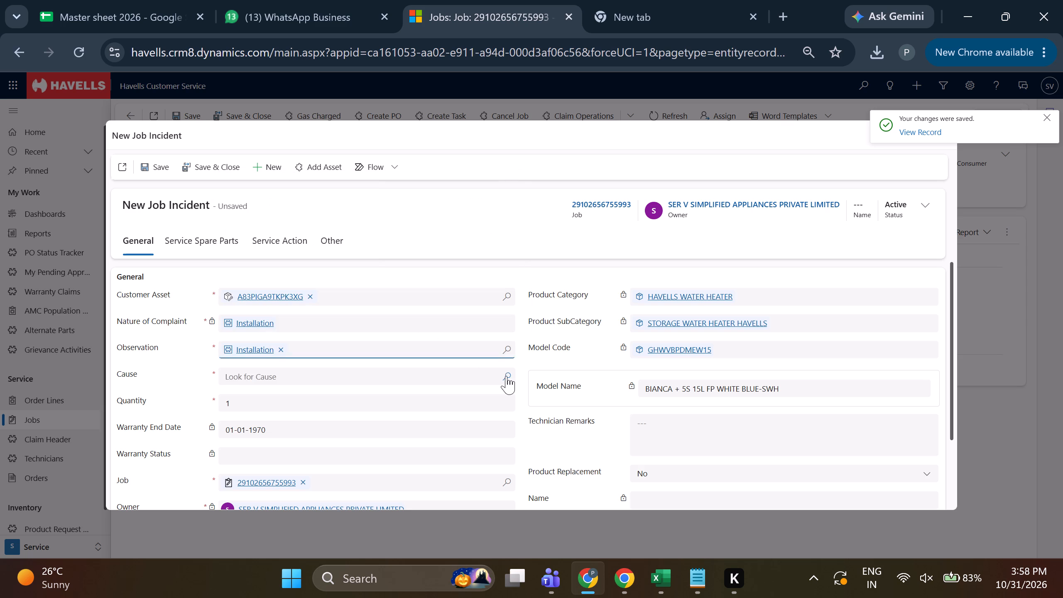
left_click(506, 376)
left_click(260, 331)
left_click(143, 168)
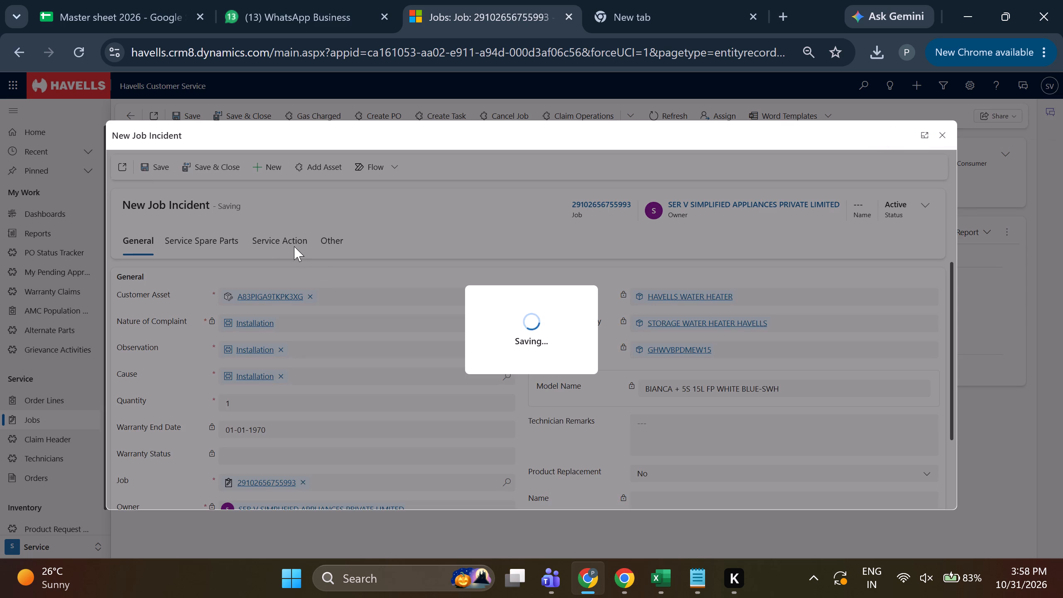
Open the incident's Installation Done service action and choose its Mark Used value.
left_click(294, 246)
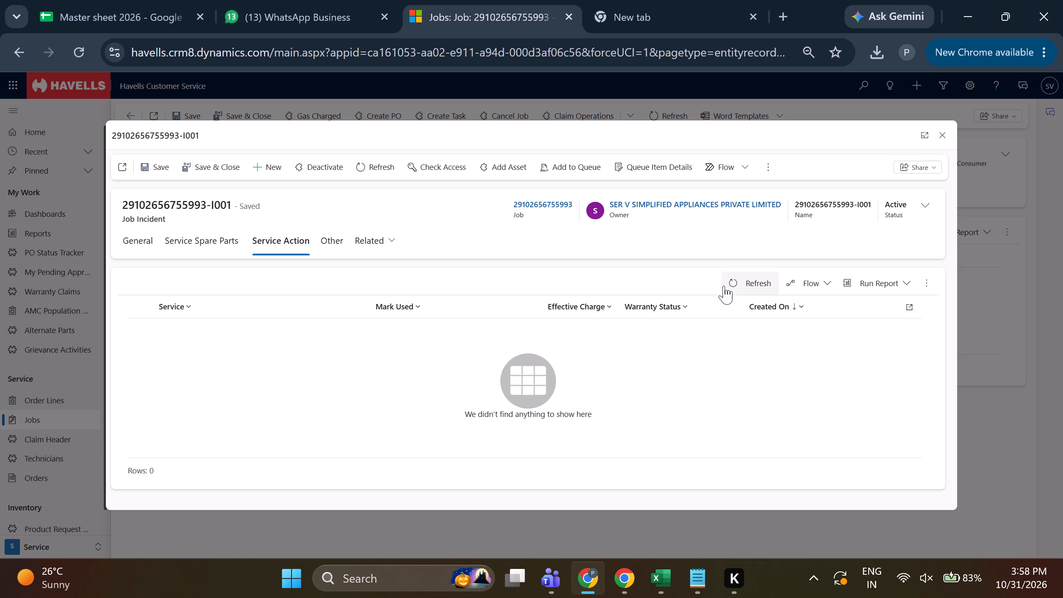
left_click(724, 286)
double_click(725, 285)
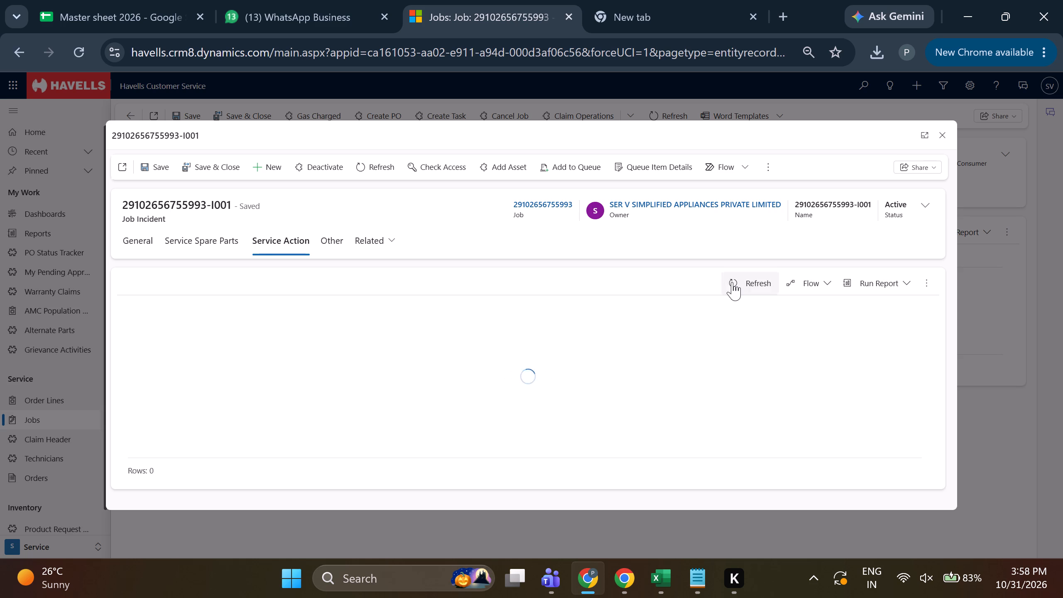
triple_click(417, 338)
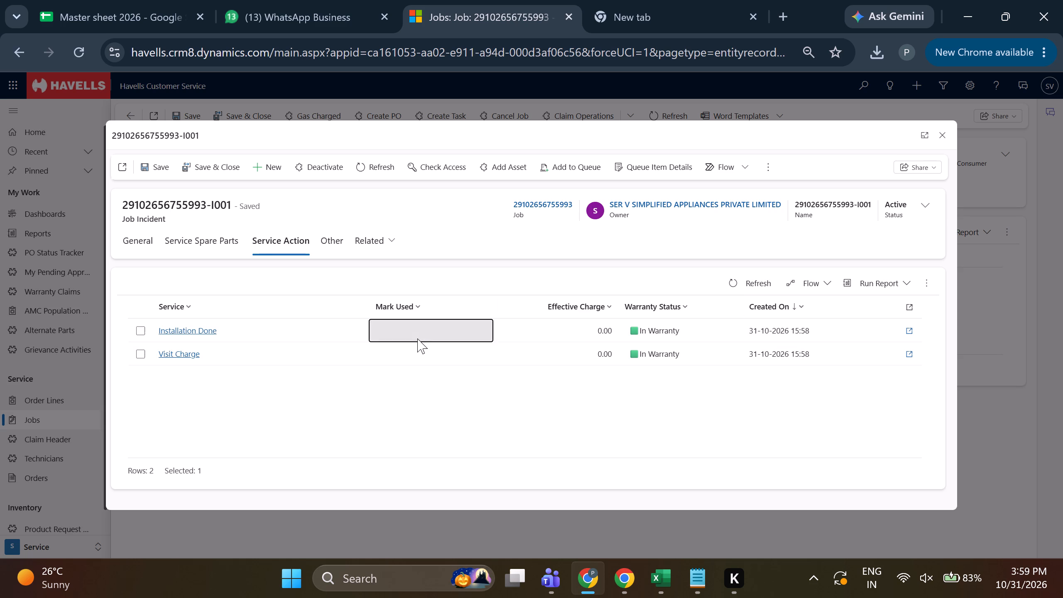
left_click(417, 338)
double_click(432, 334)
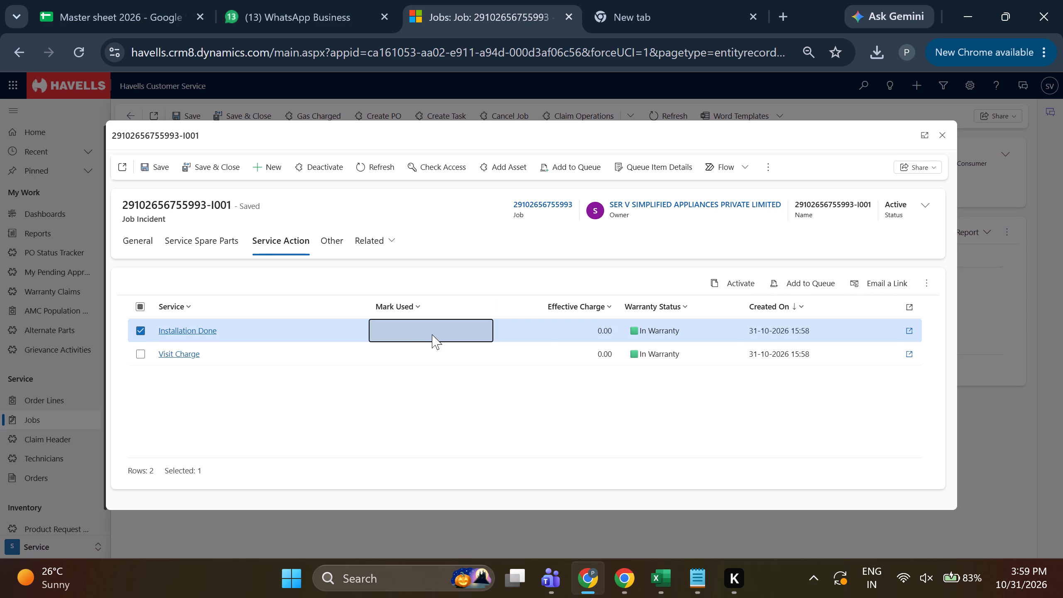
left_click(630, 279)
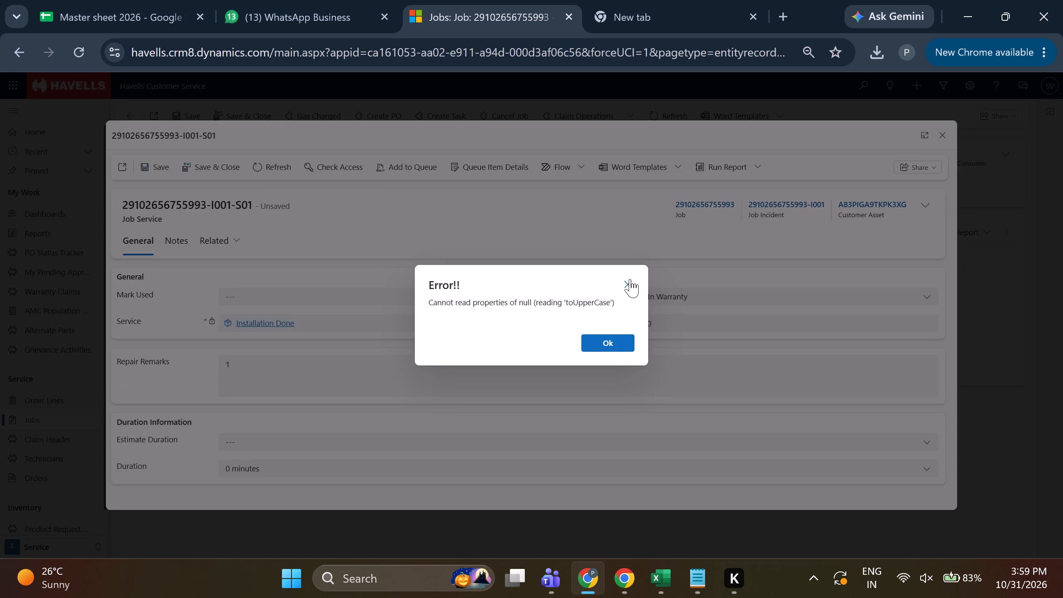
left_click(489, 294)
left_click(458, 356)
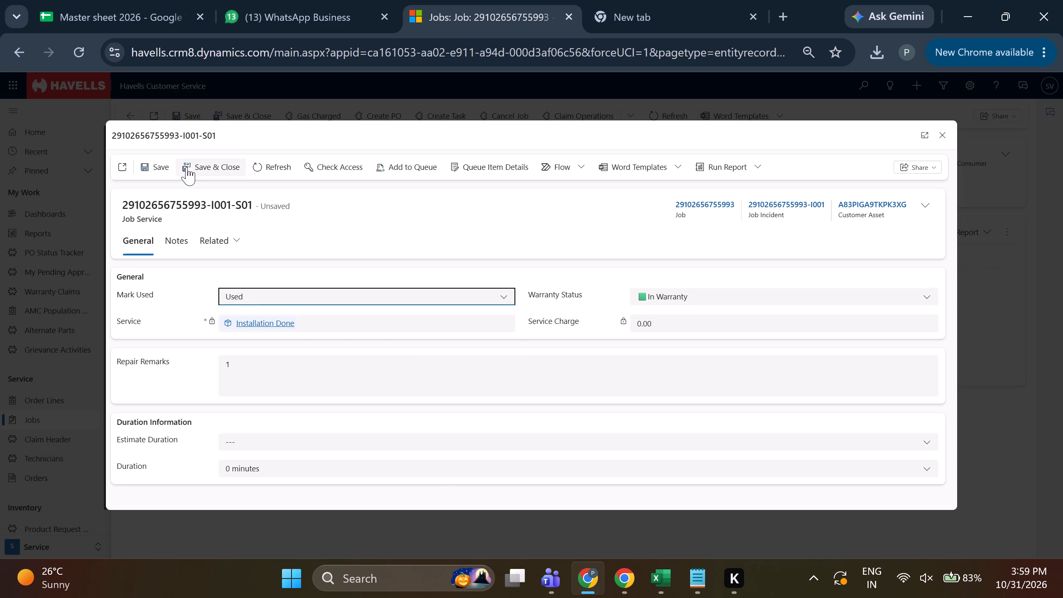
Save and close the Installation Done service action and return to the job's incident list.
left_click(186, 166)
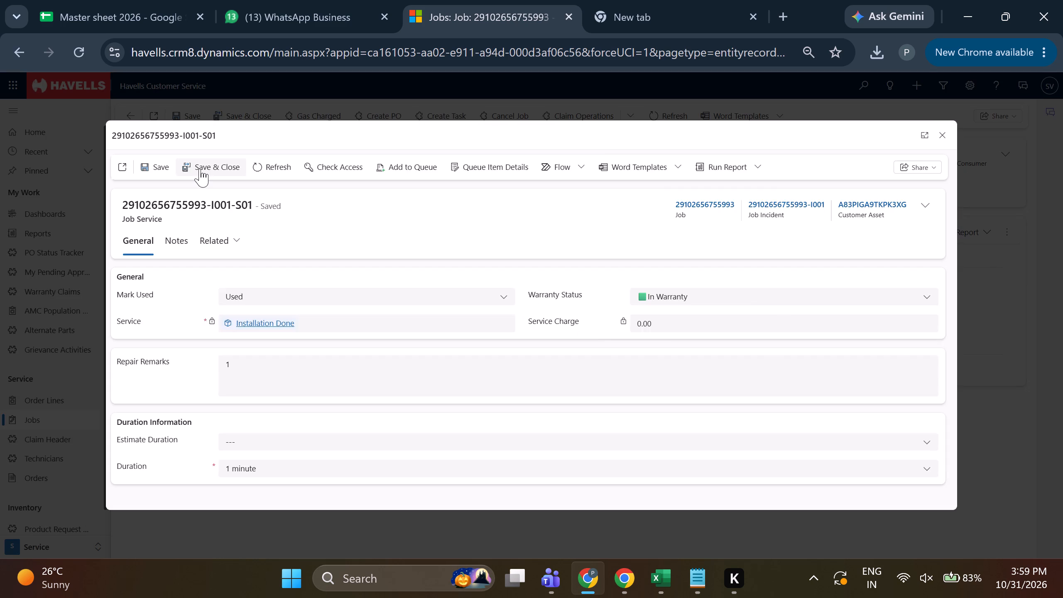
left_click(200, 169)
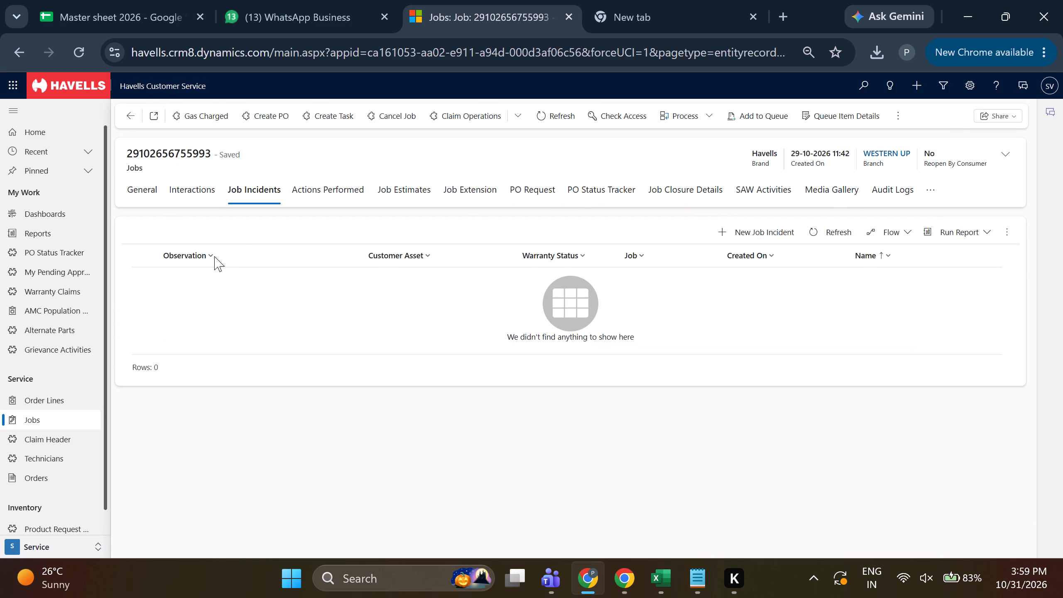
left_click(605, 348)
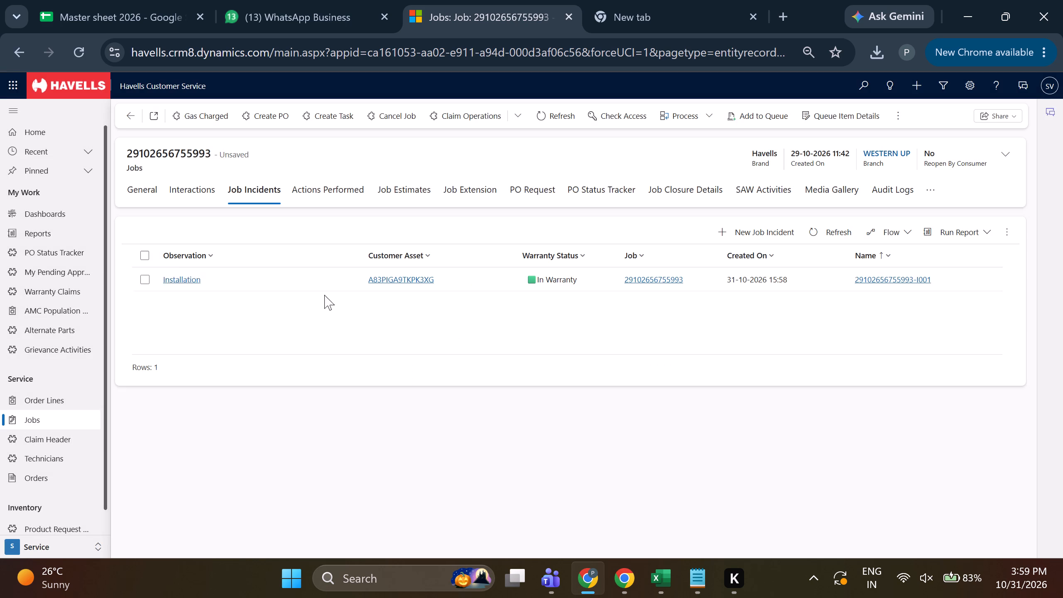
left_click(134, 203)
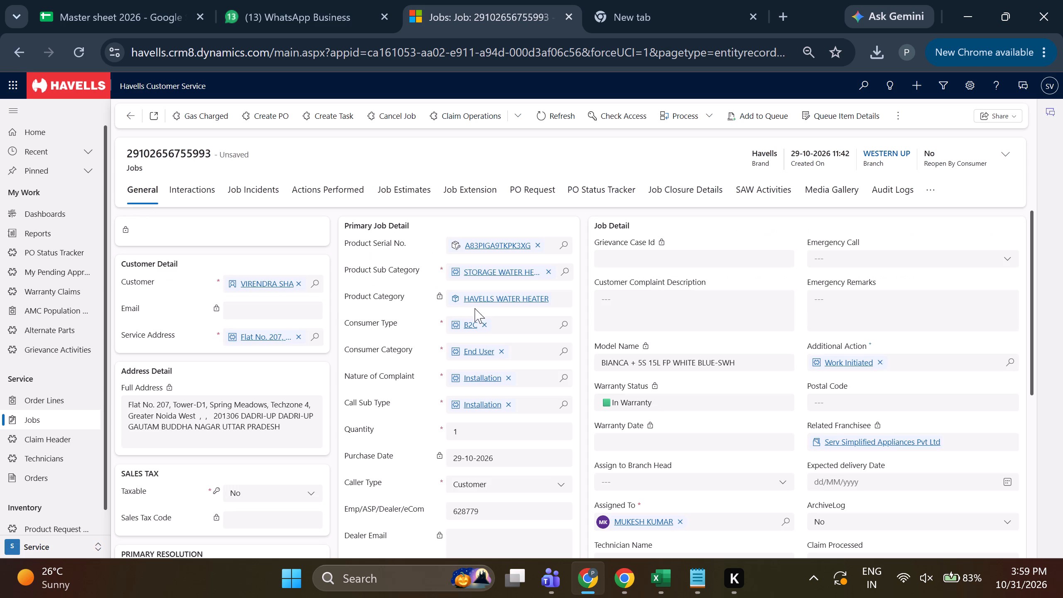
left_click(491, 248)
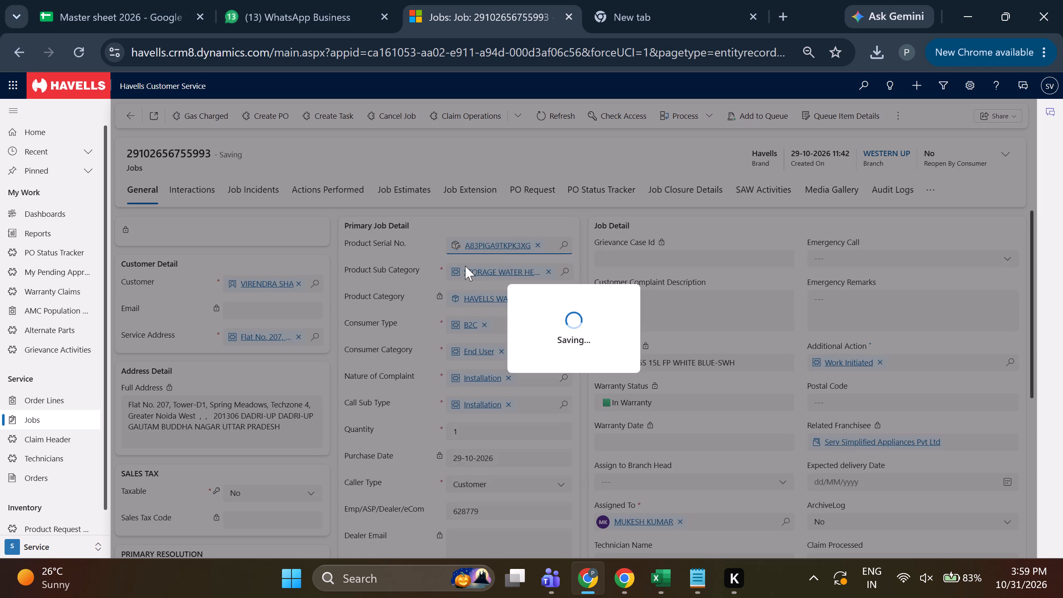
left_click(184, 197)
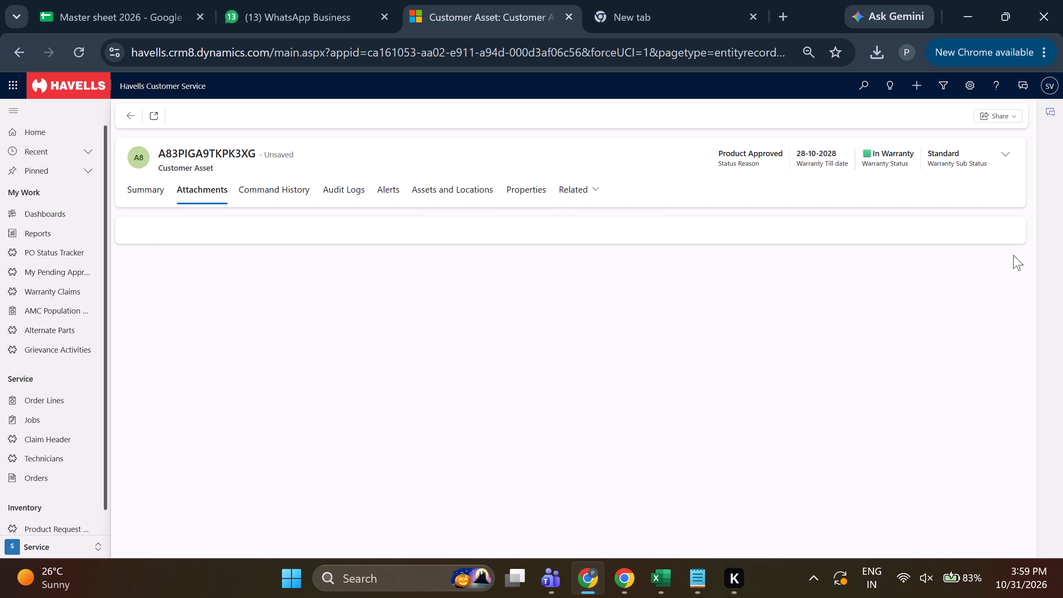
left_click(1012, 270)
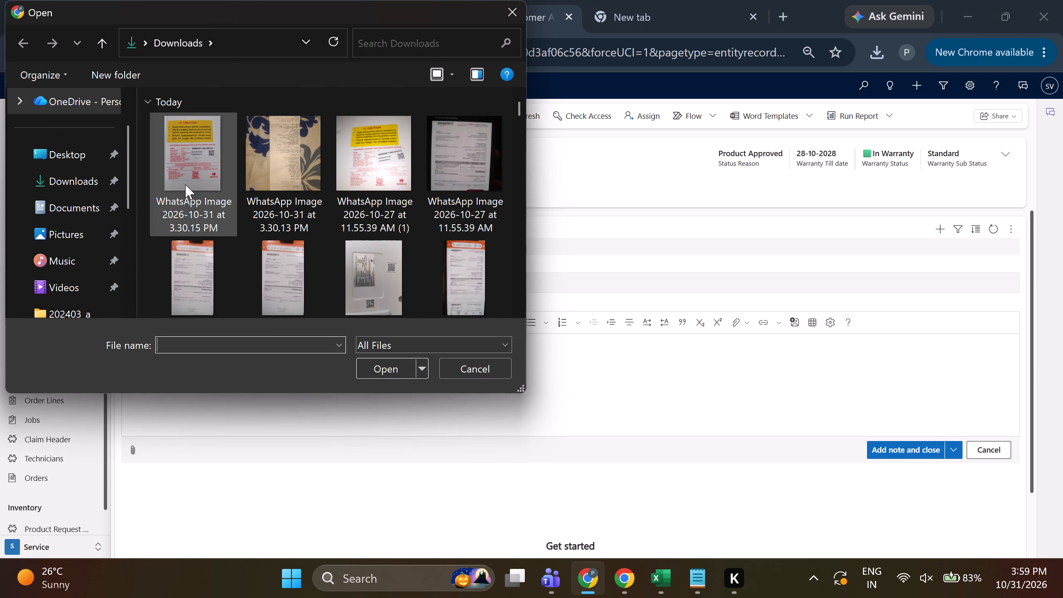
double_click(185, 184)
left_click(901, 464)
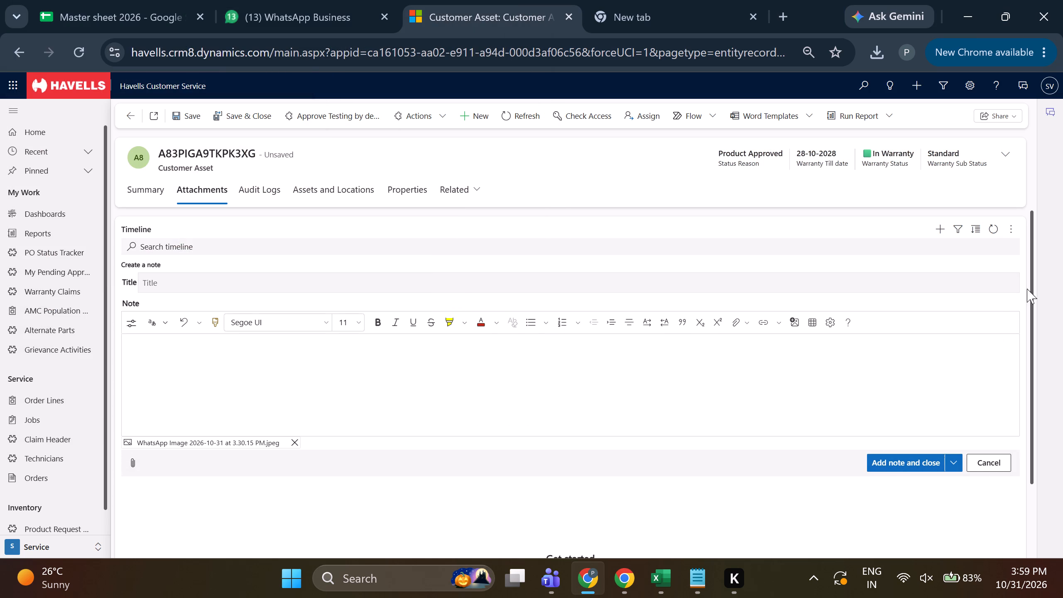
Attach WhatsApp Image 2026-10-31 at 3.30.13 PM to another asset note, and save and close the asset.
left_click(1014, 269)
left_click(1014, 269)
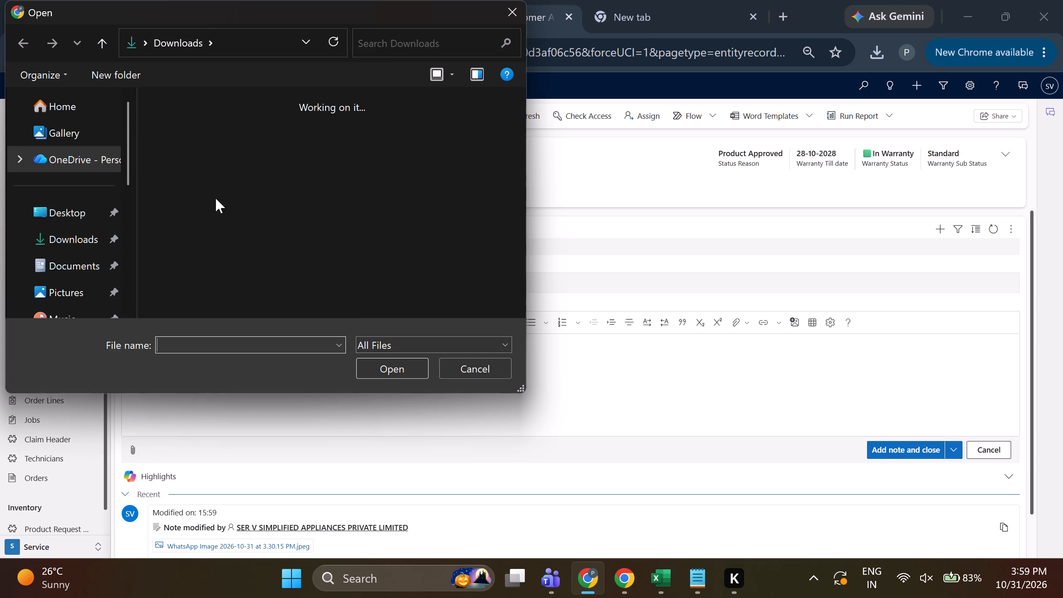
double_click(262, 162)
left_click(242, 117)
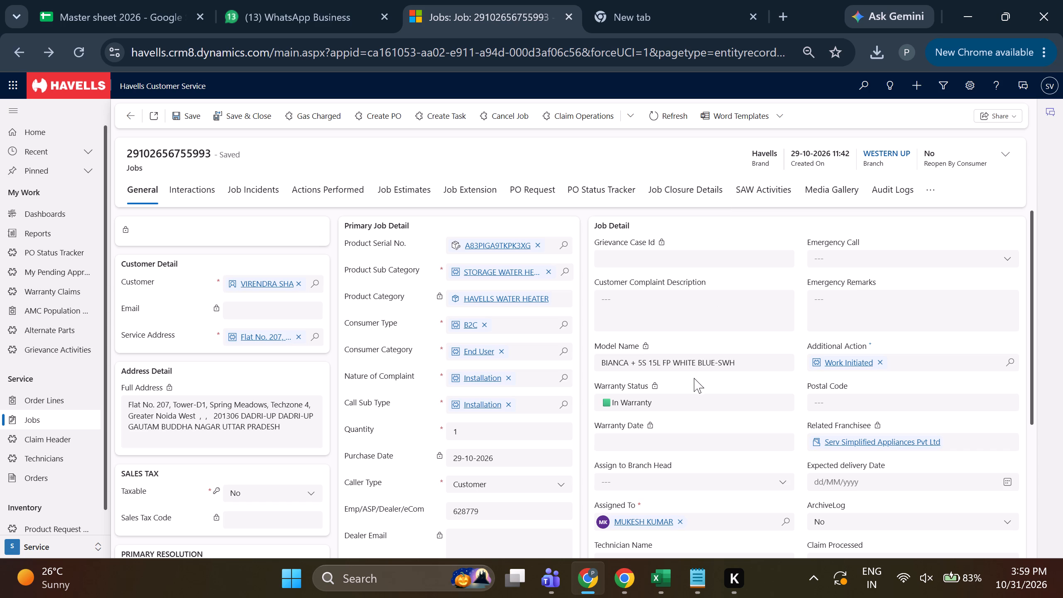
Open the job's Assigned To lookup.
left_click(787, 517)
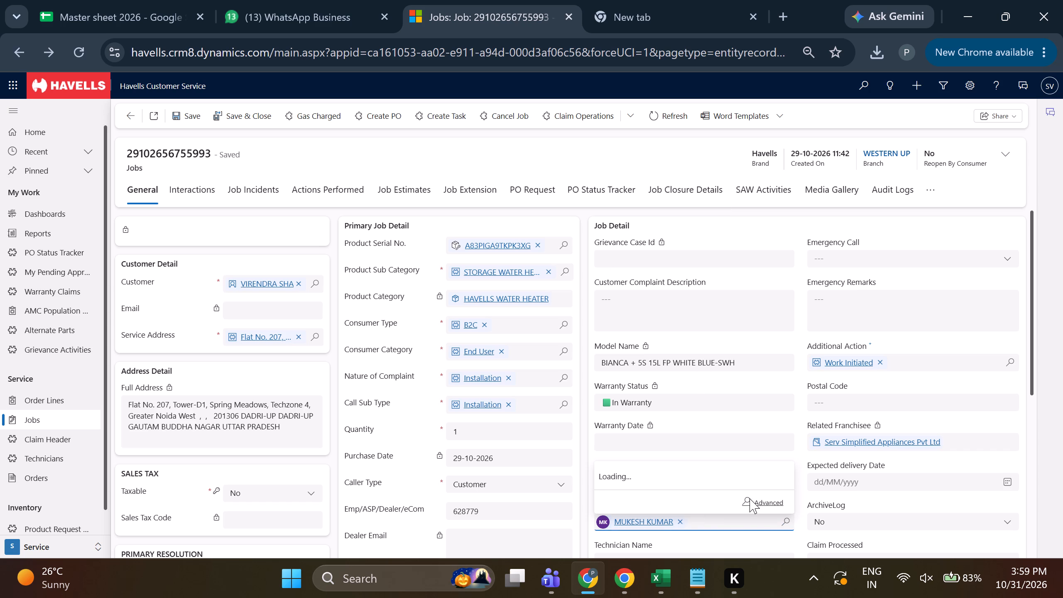
scroll(699, 464, "down", 2)
left_click(676, 418)
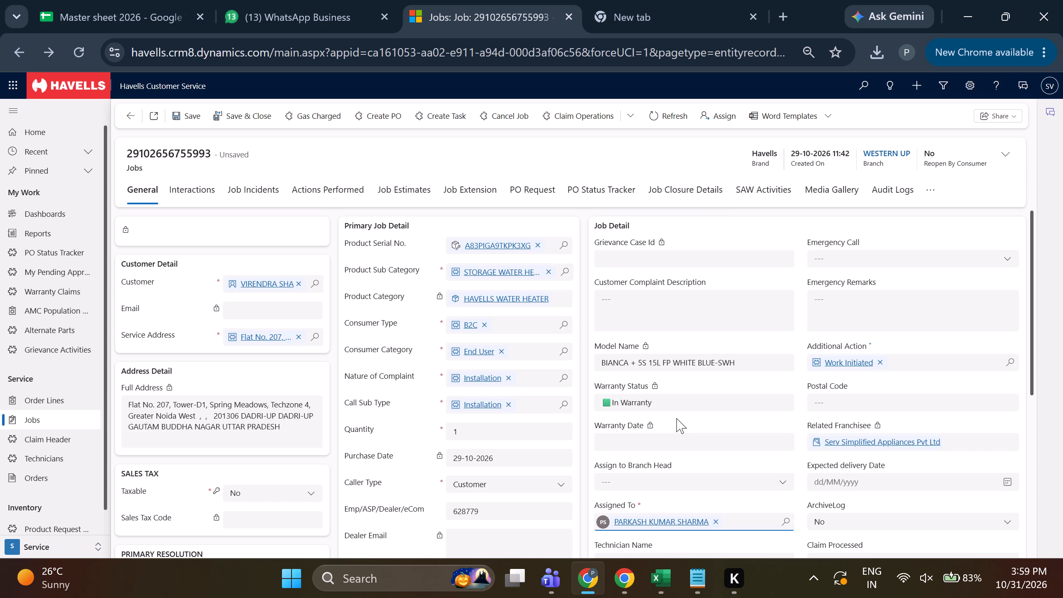
left_click(187, 117)
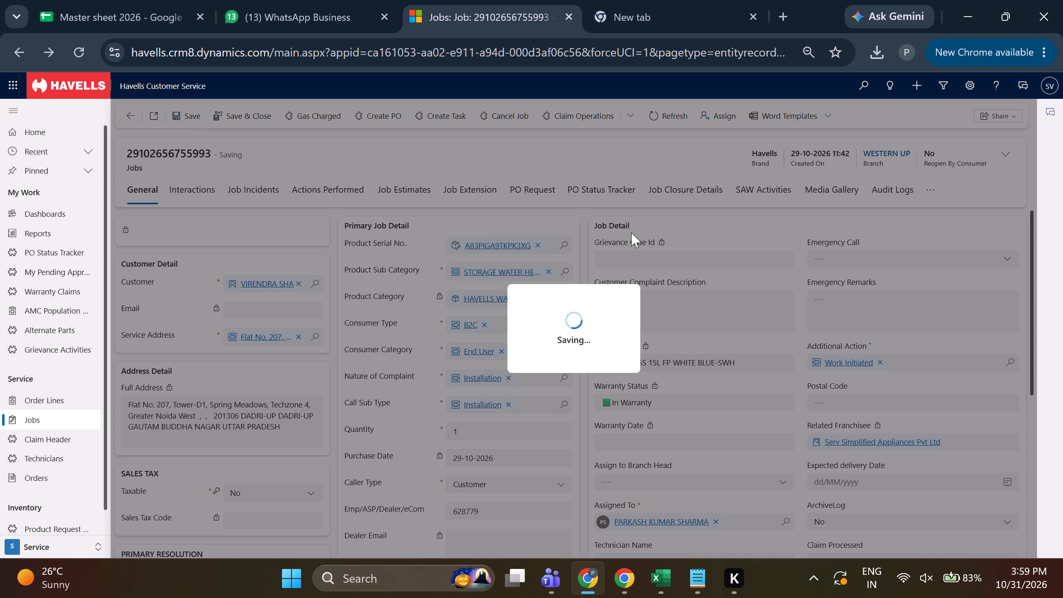
left_click(693, 195)
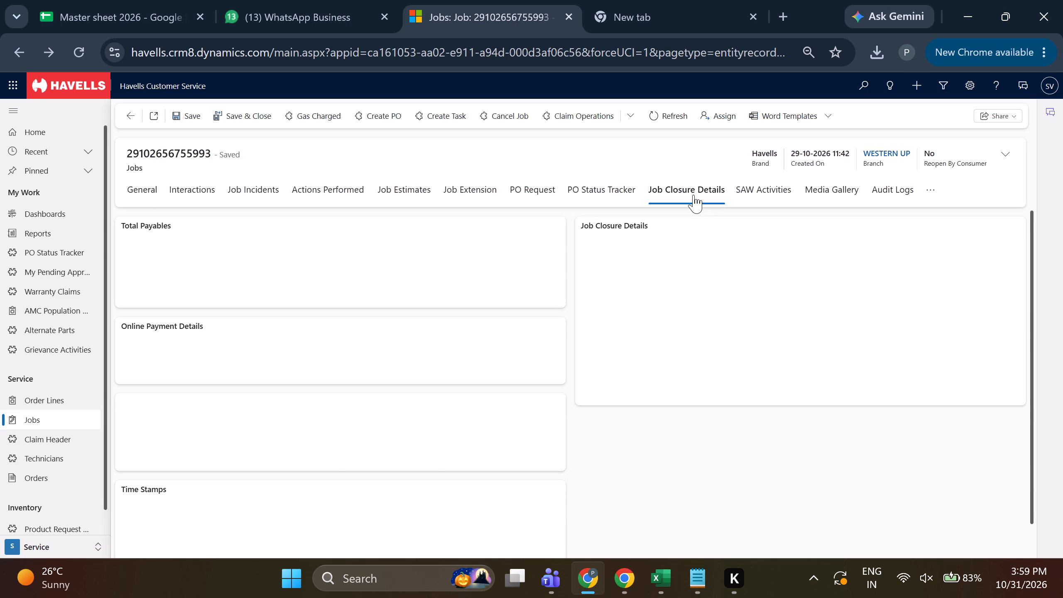
triple_click(756, 353)
key("BackSpace")
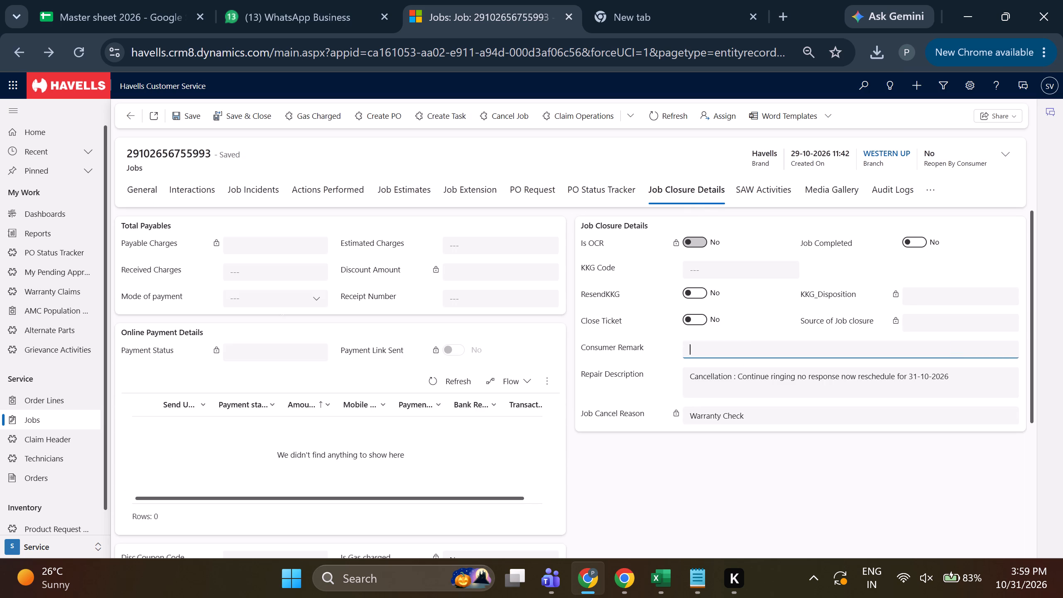
left_click(756, 353)
left_click(783, 363)
left_click(789, 377)
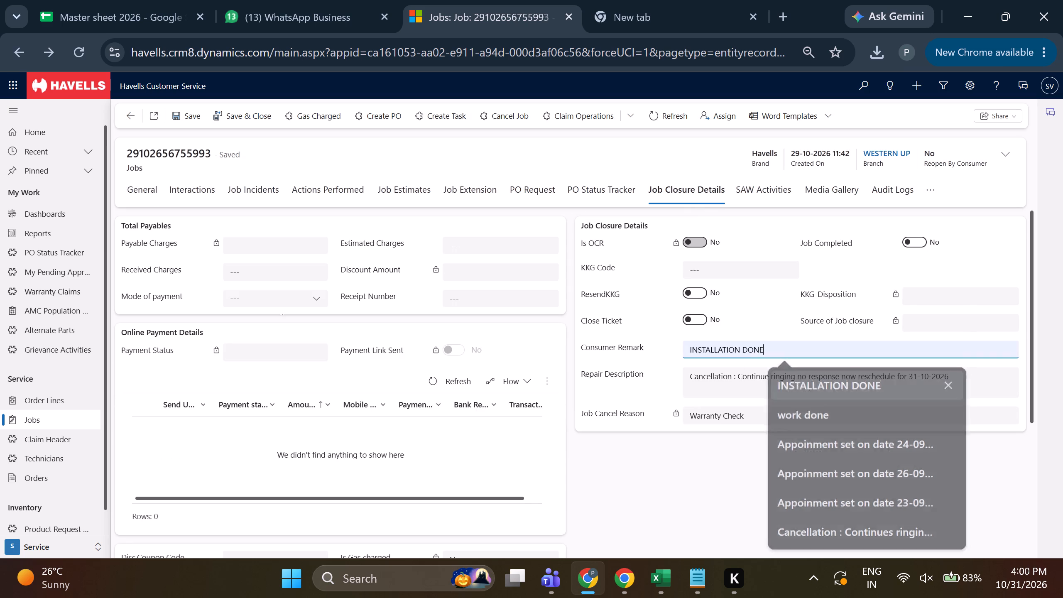
triple_click(788, 343)
key("ctrl+c")
triple_click(787, 372)
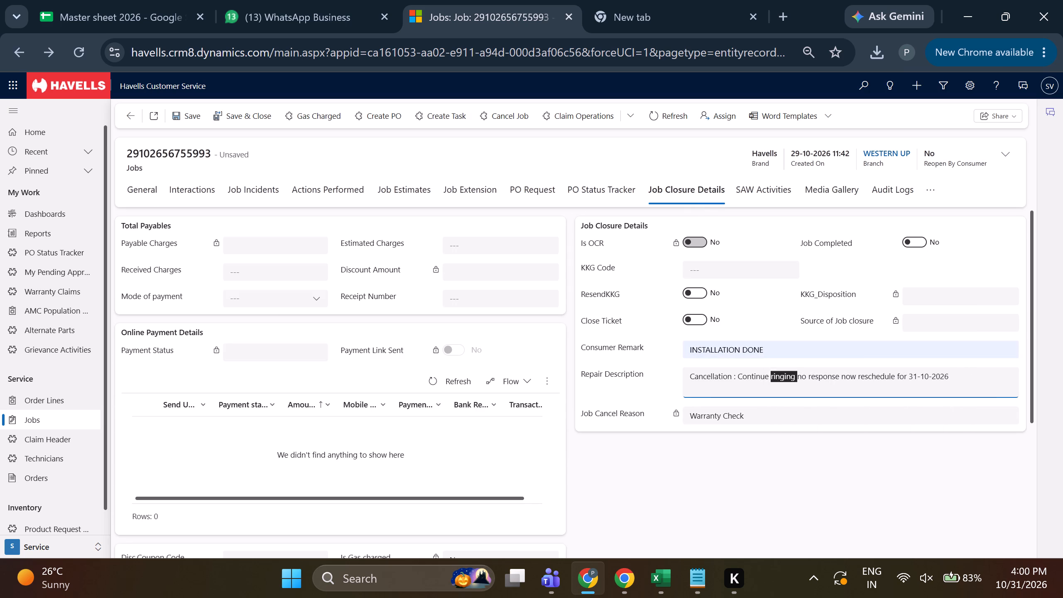
key("ctrl+v")
left_click(924, 245)
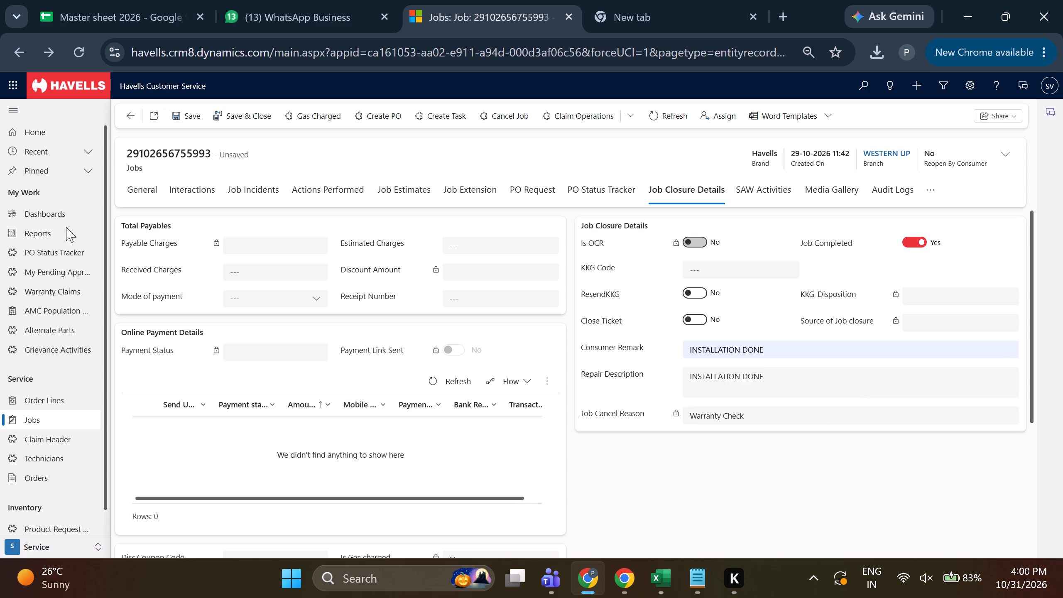
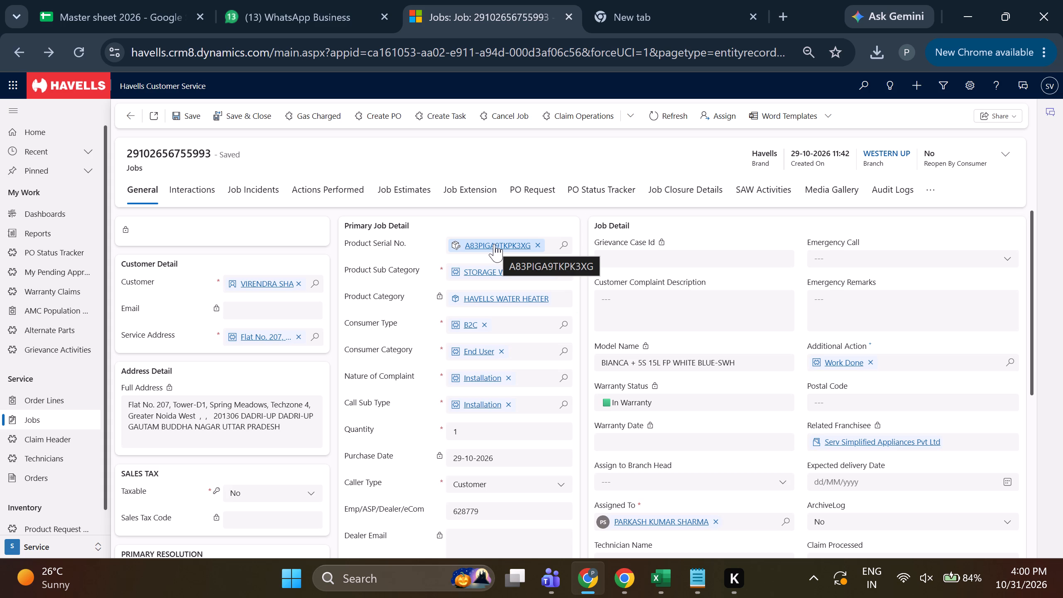
left_click(681, 184)
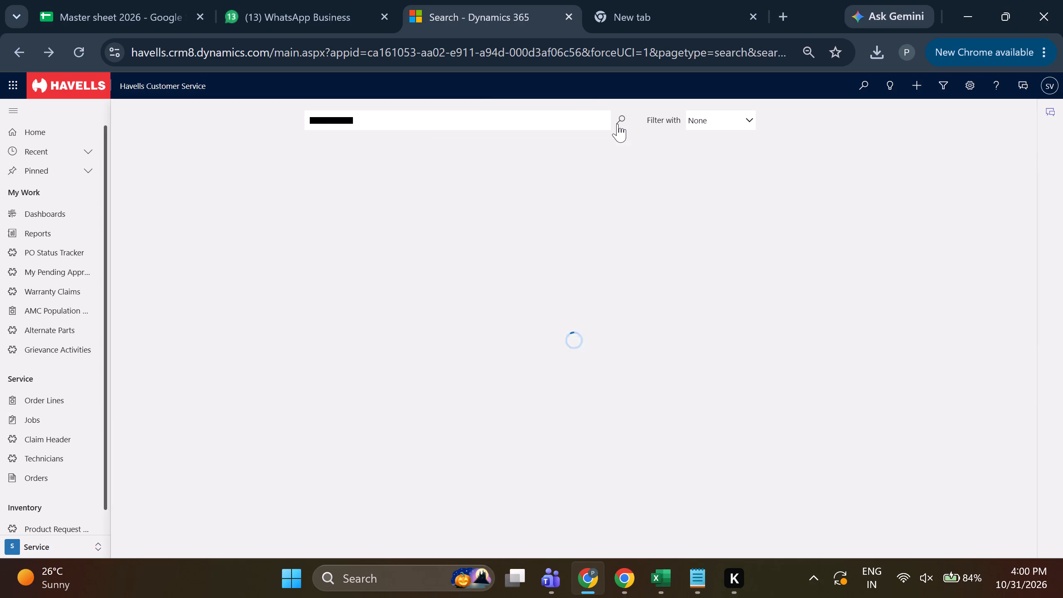
double_click(617, 124)
double_click(617, 124)
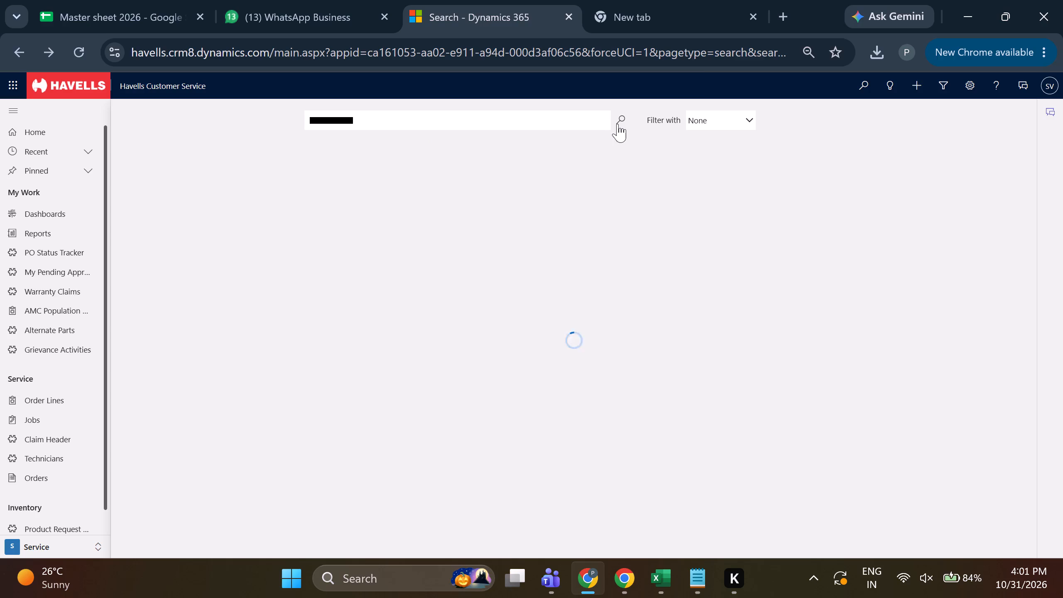
left_click(617, 124)
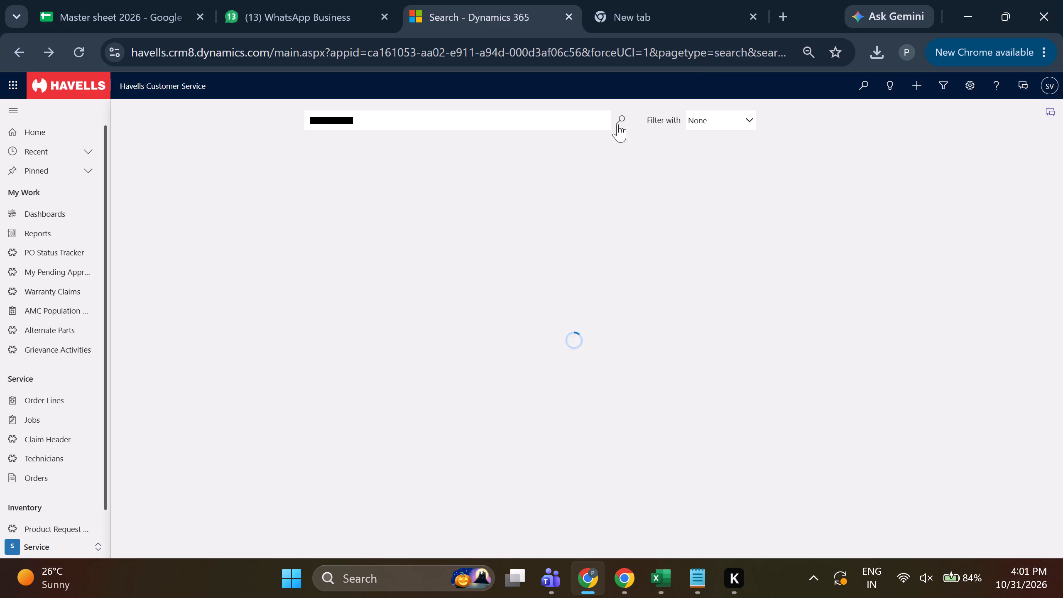
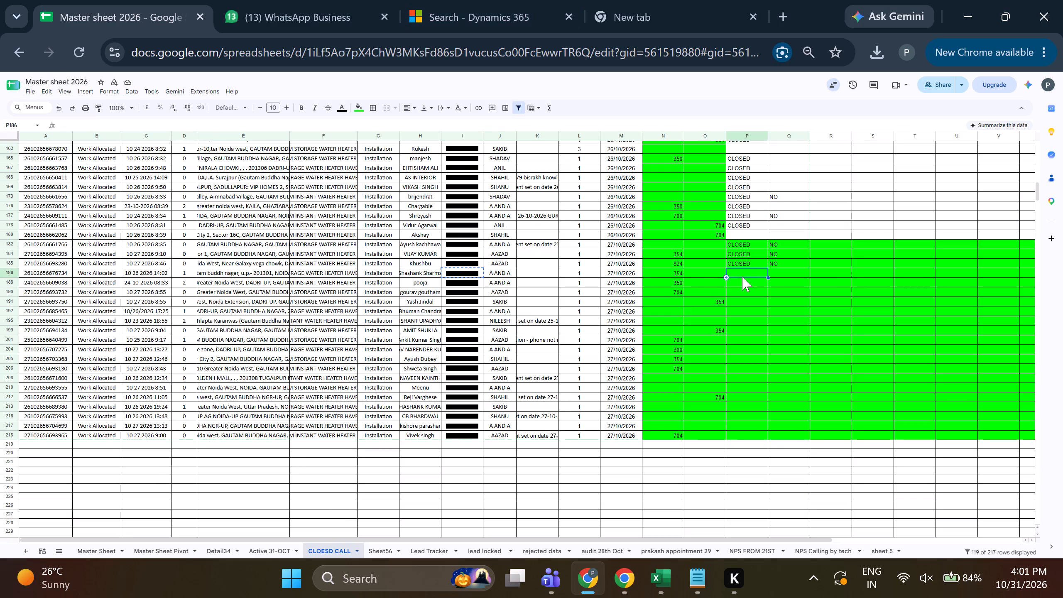
Copy the customer's phone number from row 186 of the CLOESD CALL sheet and replace the Dynamics 365 search text with it.
key("Left")
key("Left")
key("Left")
key("Left")
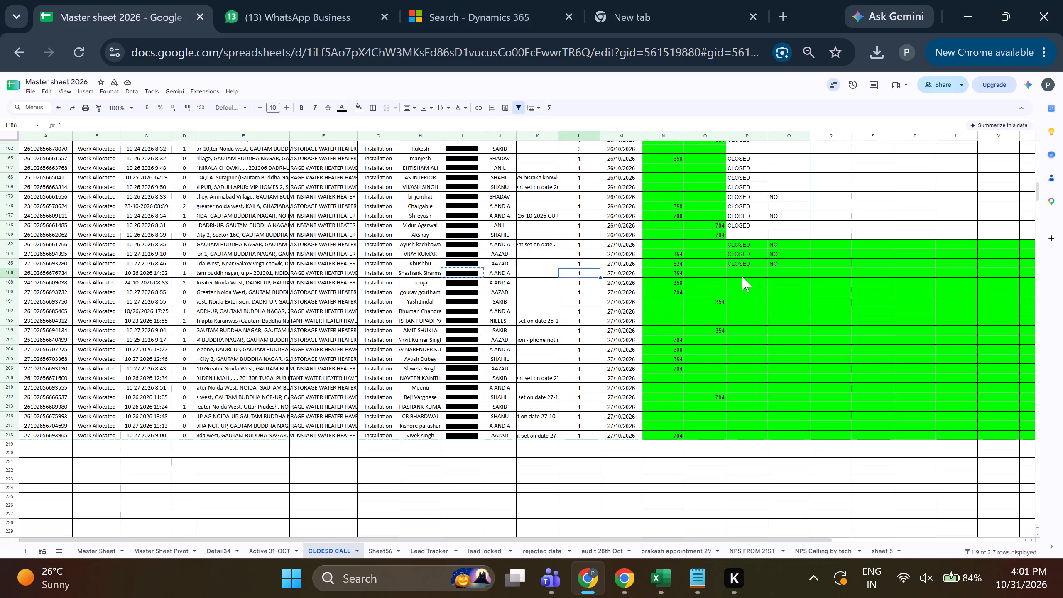
key("Left")
key("Left")
key("Left")
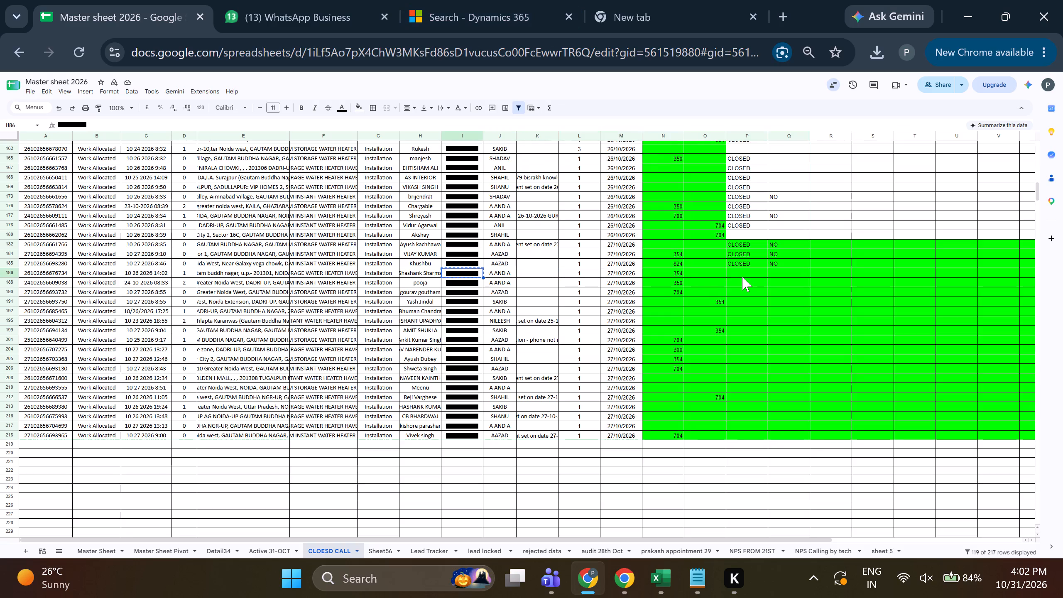
key("ctrl+c")
left_click(526, 0)
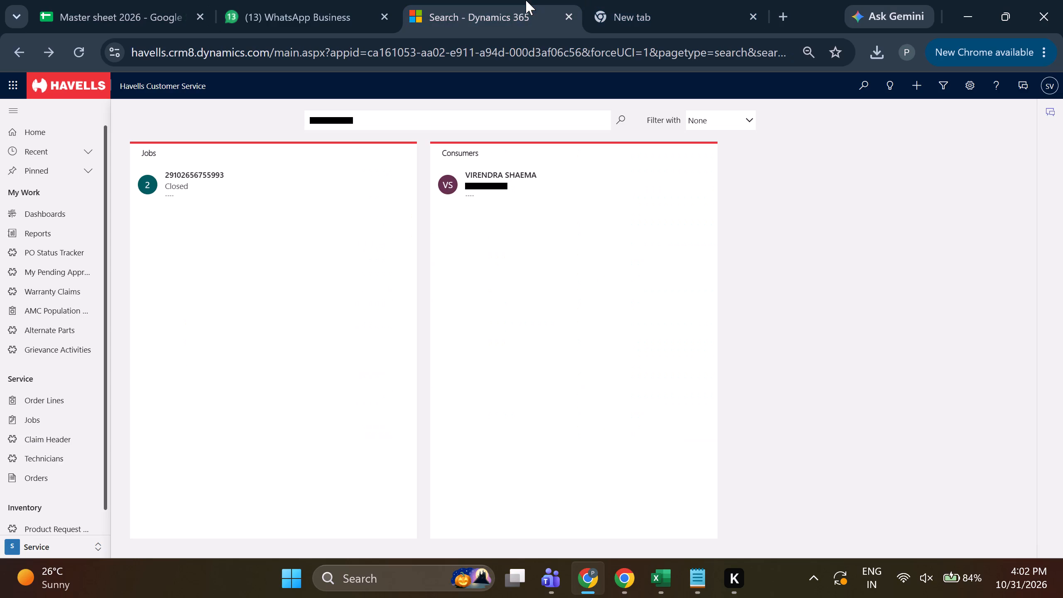
triple_click(546, 126)
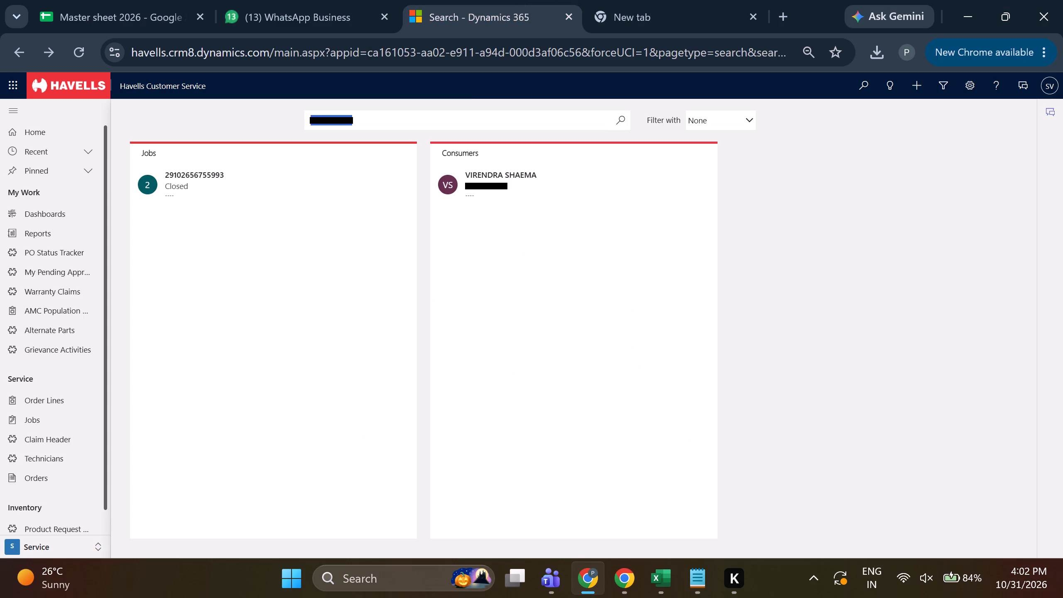
Search the job and consumer records for the phone number copied from row 186.
key("ctrl+v")
left_click(623, 116)
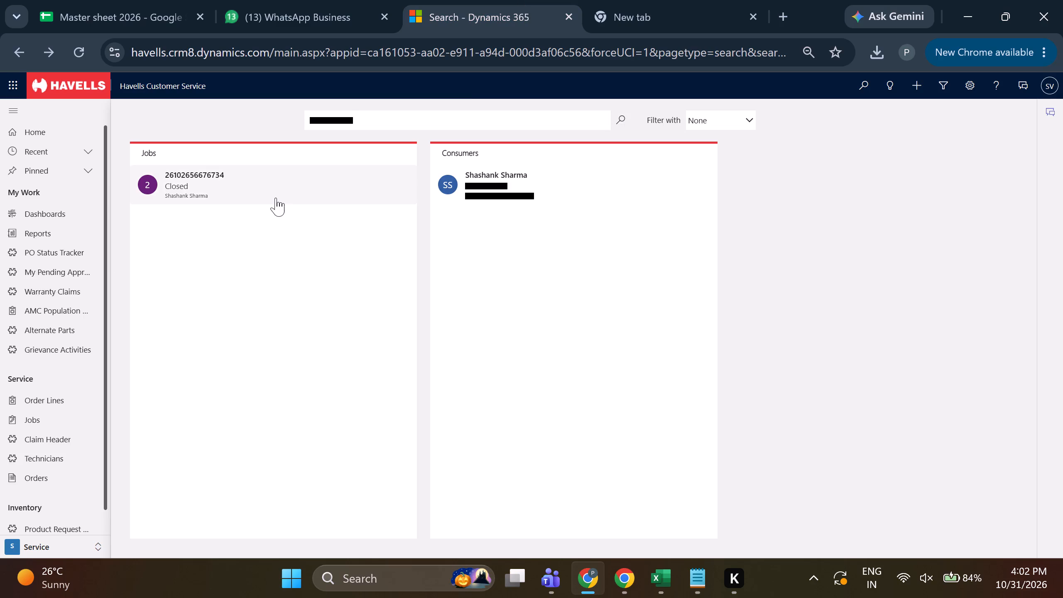
left_click(214, 0)
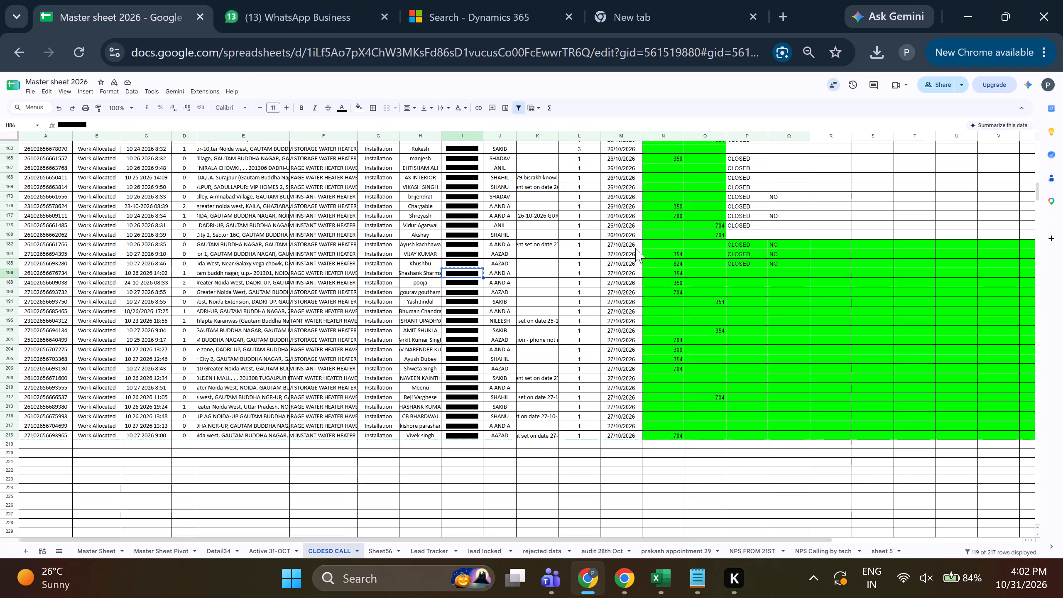
key("Right")
key("Right")
key("Right")
key("Right")
key("Right")
key("Right")
key("Right")
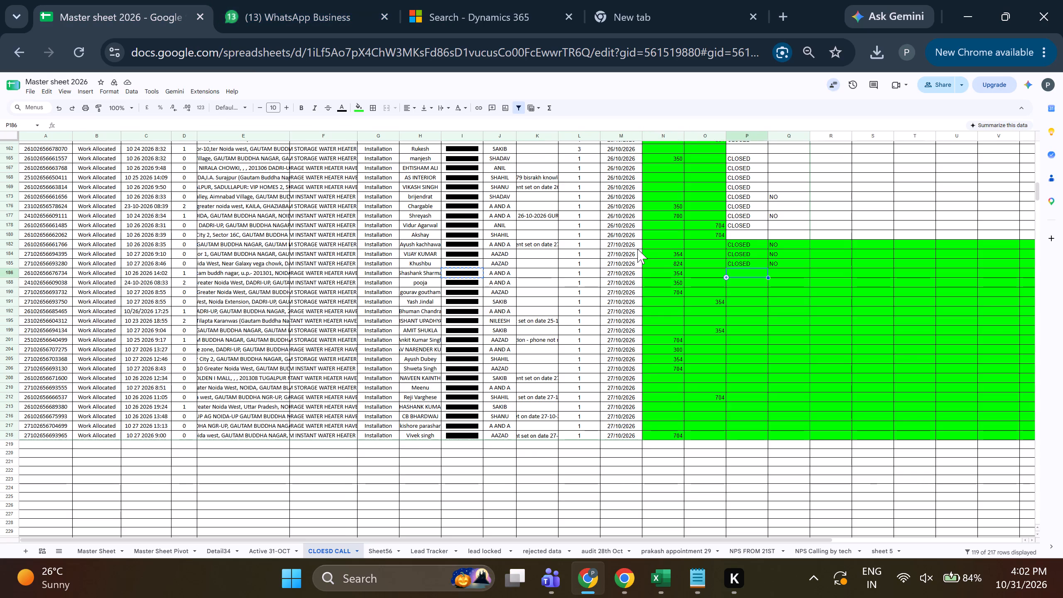
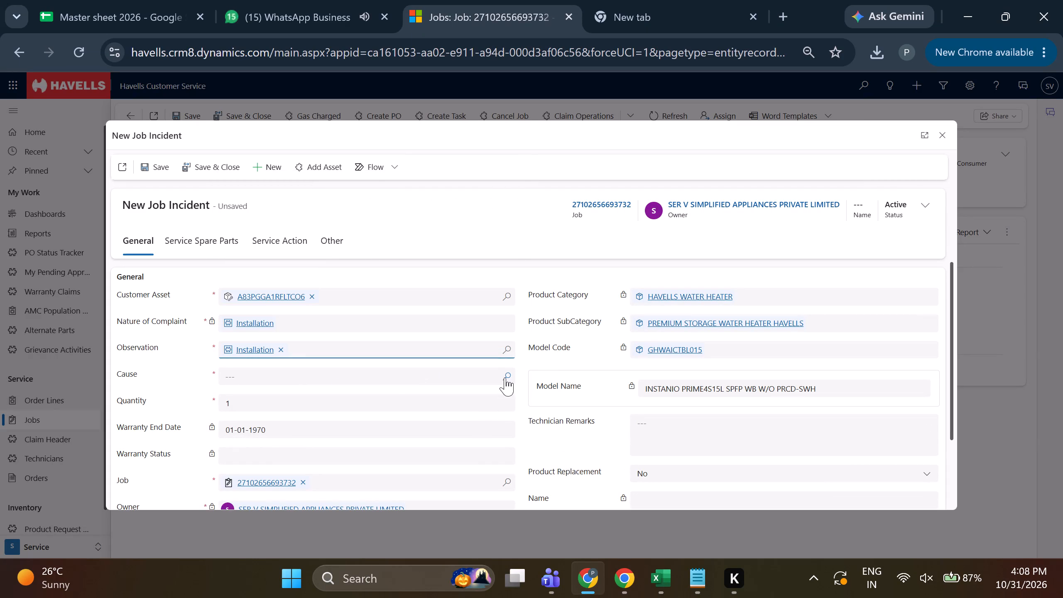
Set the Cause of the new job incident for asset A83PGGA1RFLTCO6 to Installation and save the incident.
left_click(505, 377)
left_click(271, 336)
left_click(152, 170)
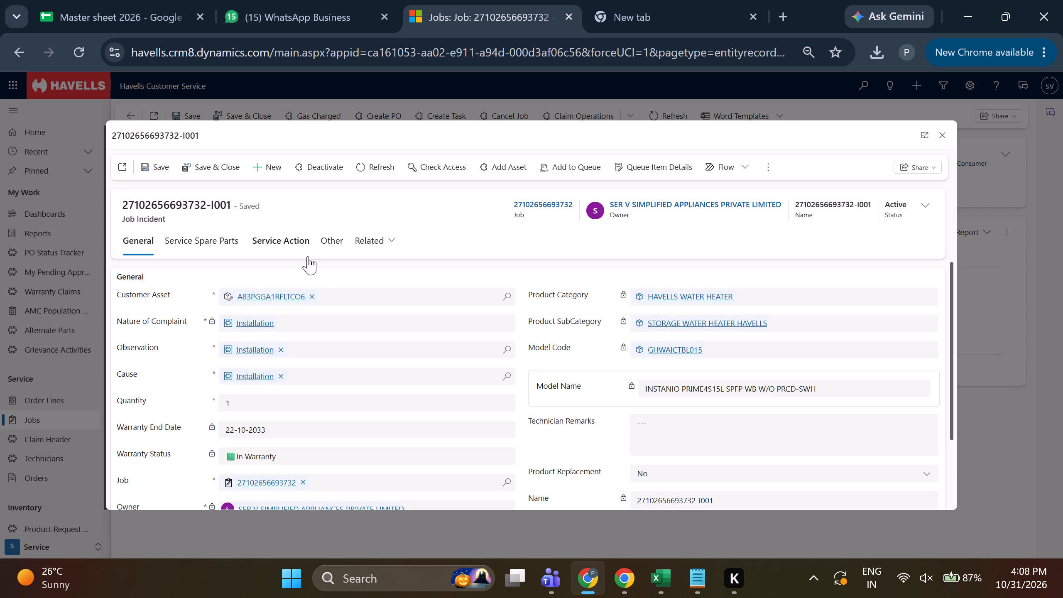
left_click(268, 264)
left_click(275, 256)
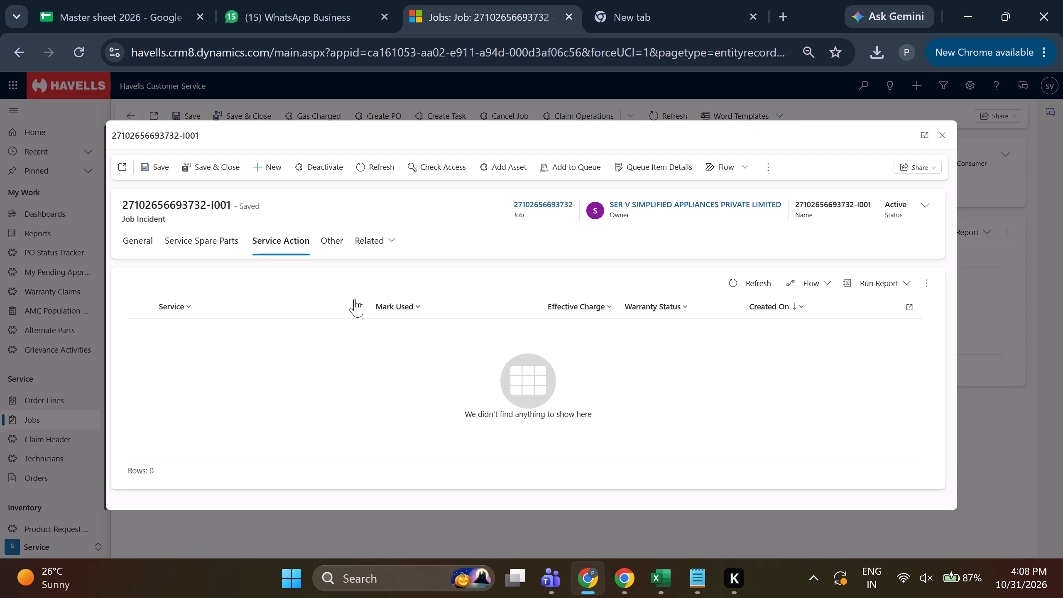
Mark the Installation Done service action as Used, and save and close both it and the job incident.
left_click(757, 273)
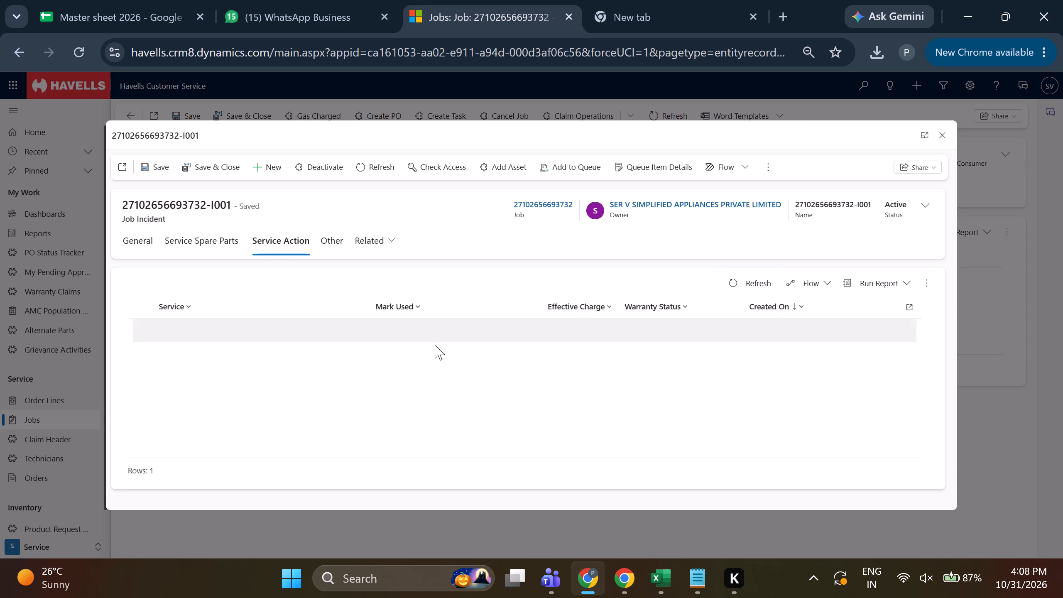
triple_click(431, 336)
left_click(431, 336)
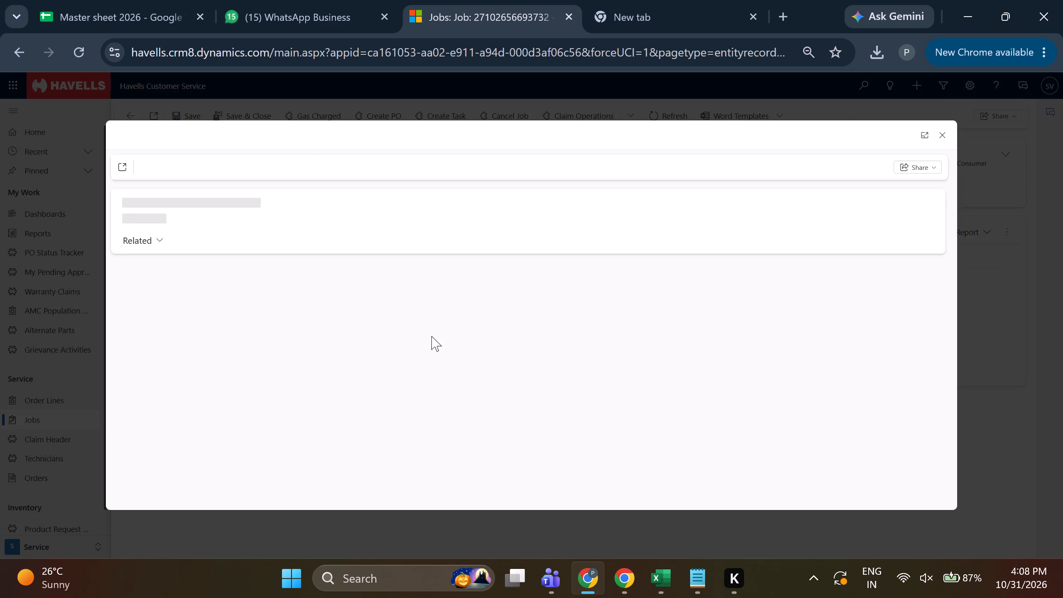
left_click(625, 289)
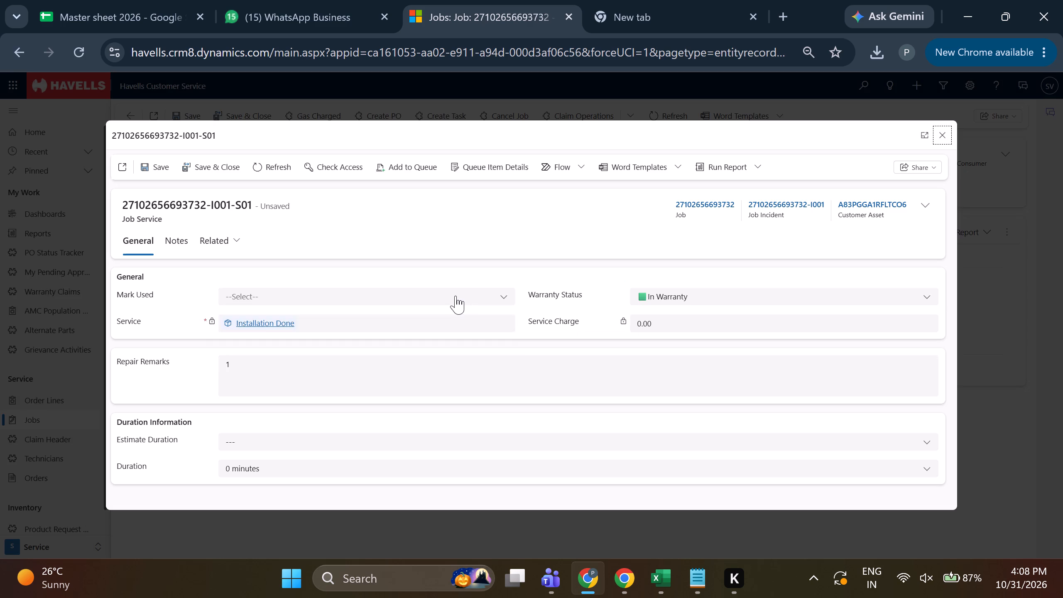
left_click(456, 296)
left_click(448, 350)
left_click(212, 163)
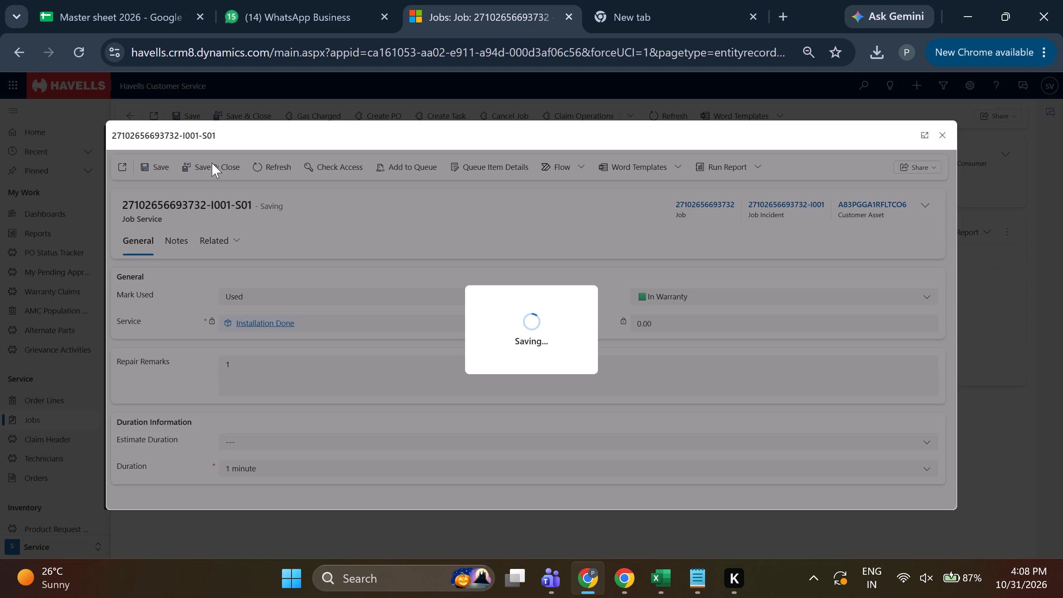
left_click(215, 169)
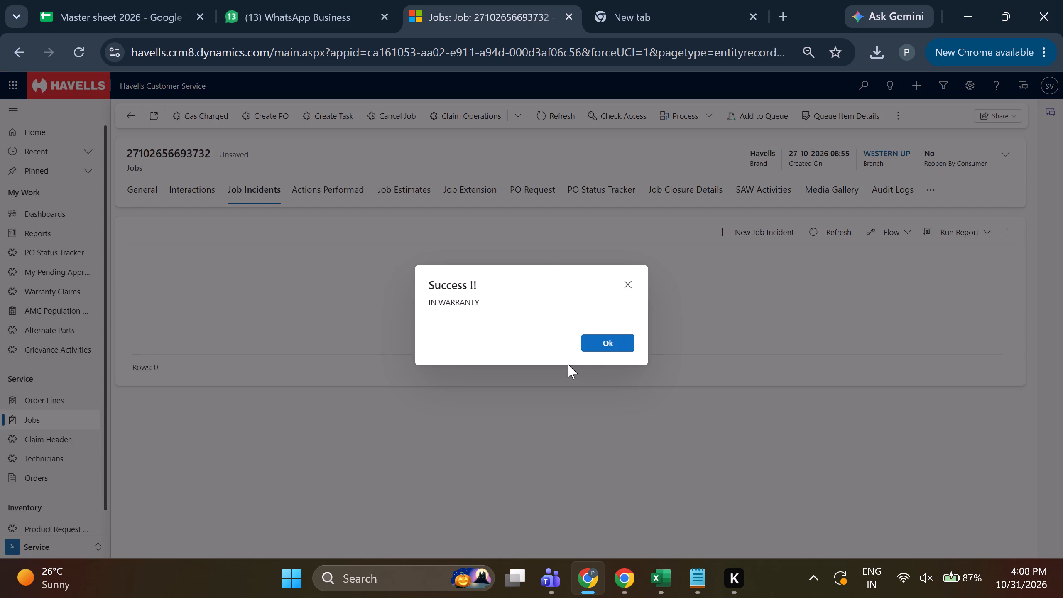
left_click(615, 343)
Change the job's Assigned To from the service company to a franchise technician and refresh the job record.
left_click(139, 204)
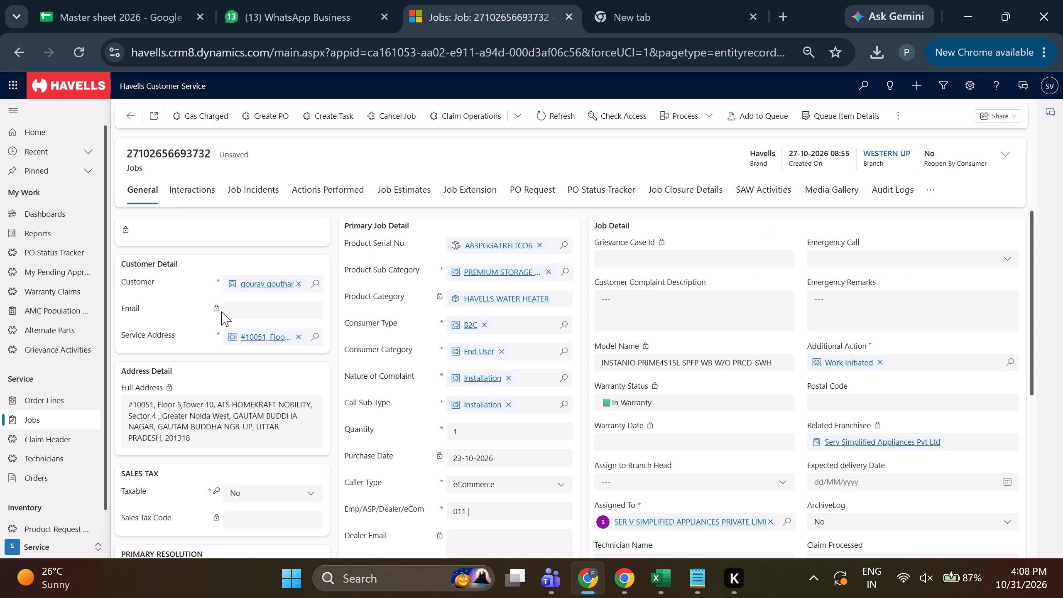
left_click(786, 521)
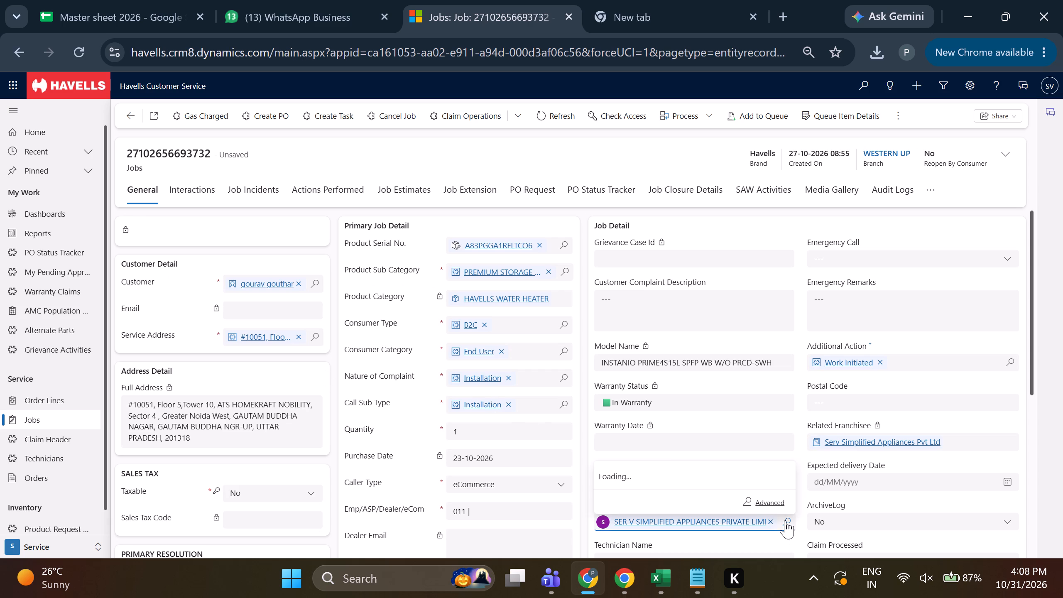
scroll(627, 461, "down", 2)
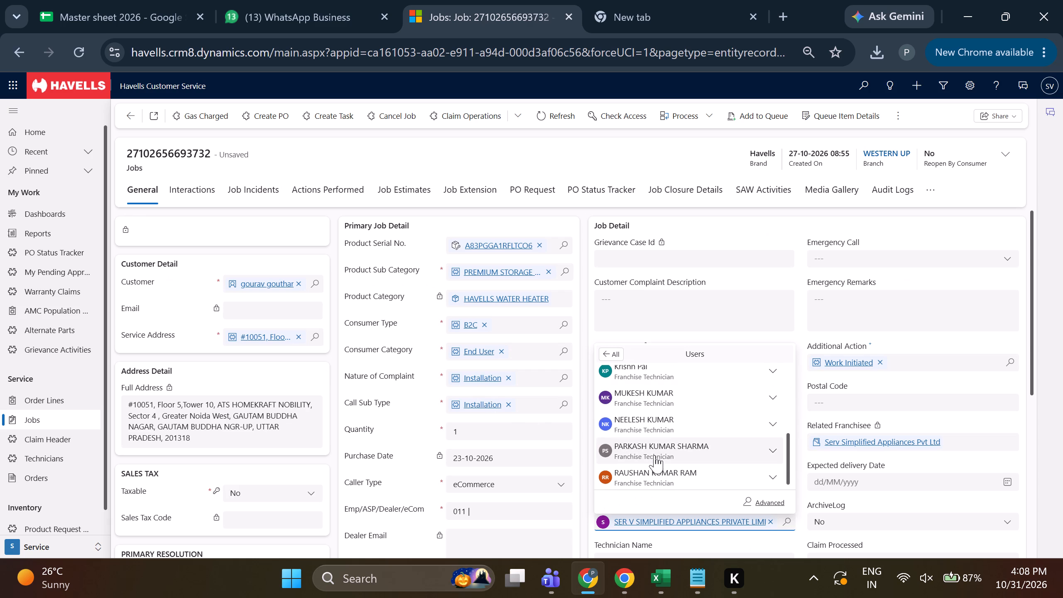
left_click(654, 455)
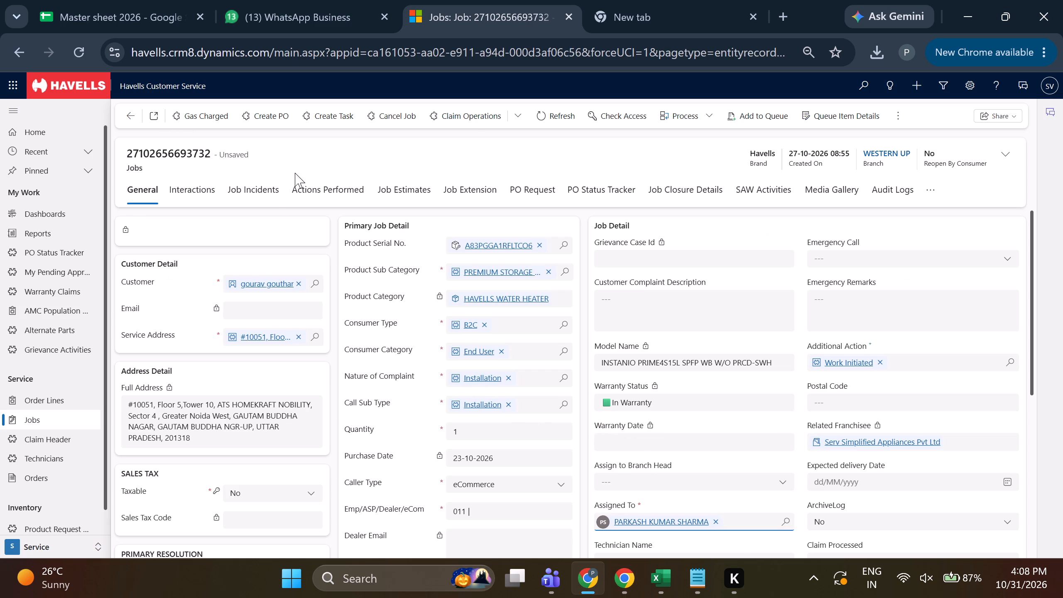
left_click(547, 118)
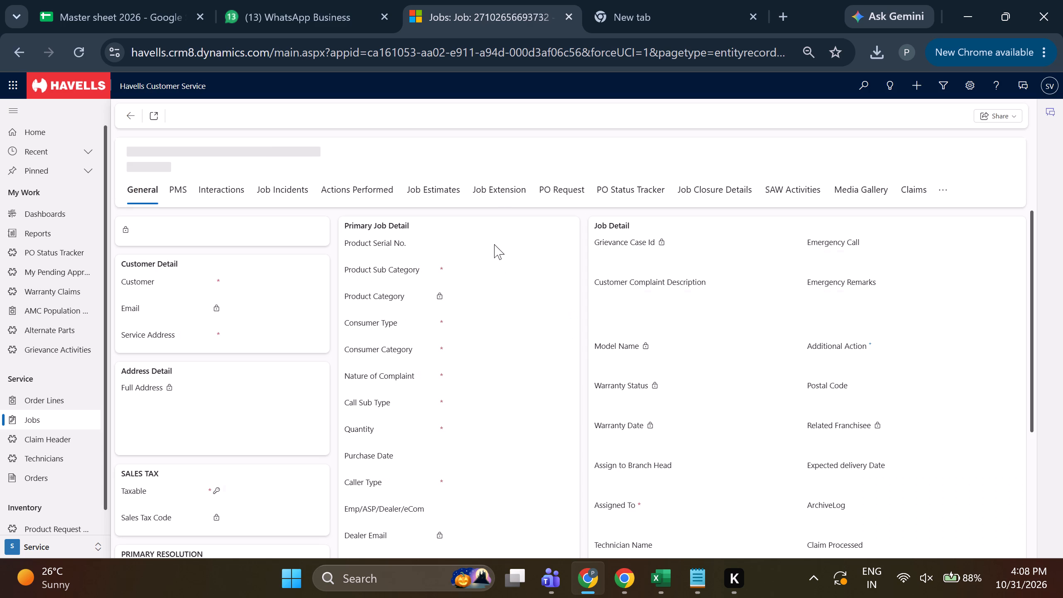
Open the customer asset record linked to the job's product serial number.
left_click(494, 244)
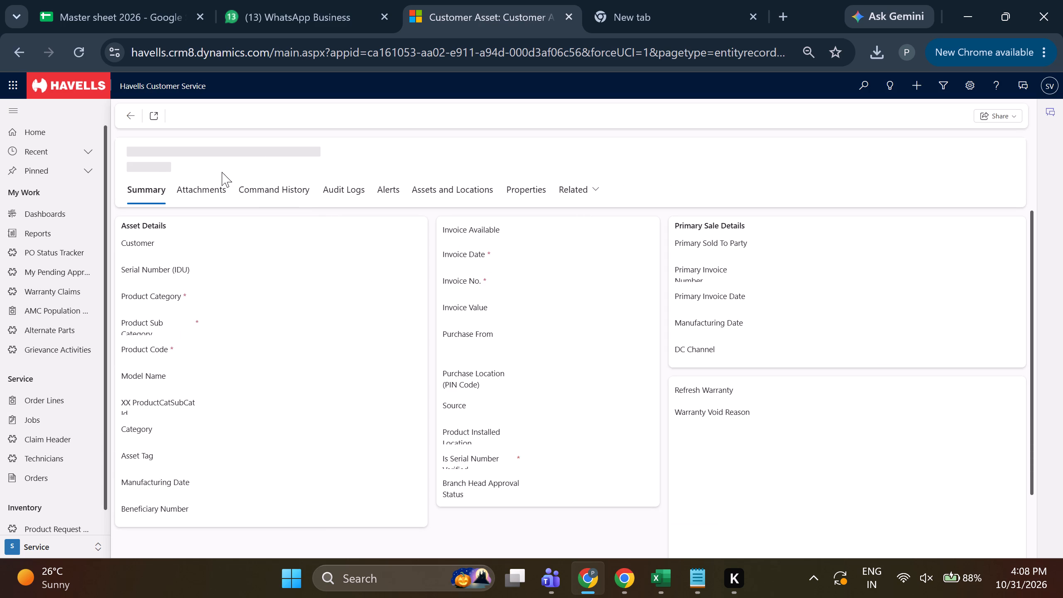
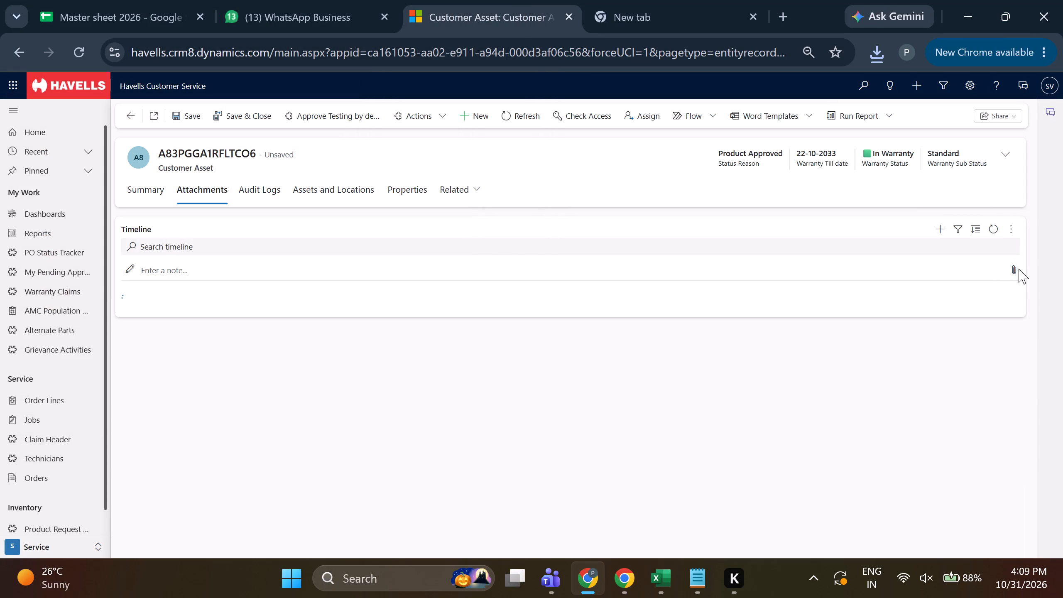
Select a file from Downloads as a timeline note attachment on the customer asset, and save and close the asset.
left_click(1013, 269)
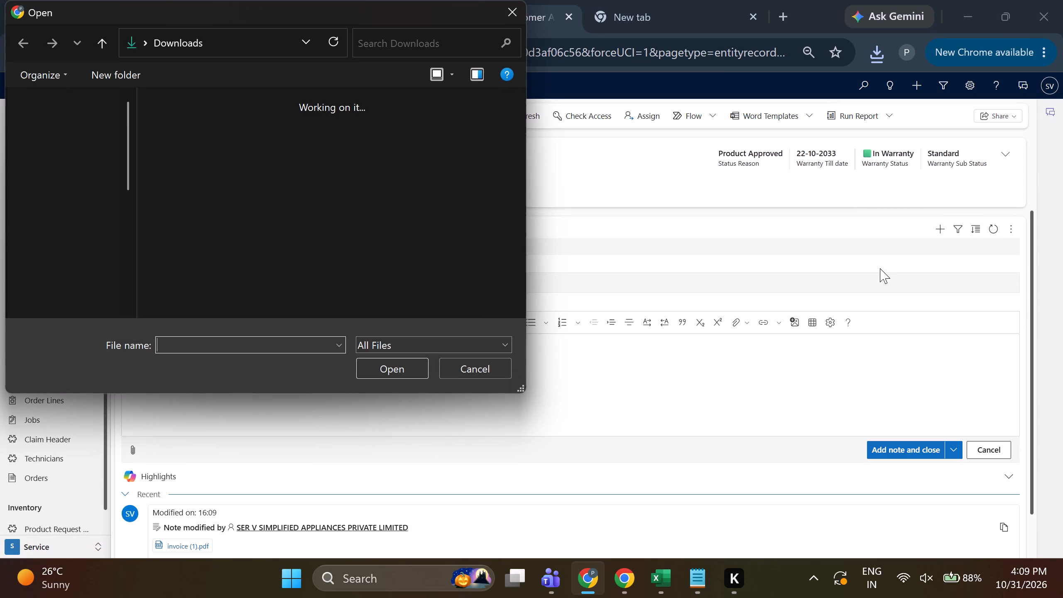
double_click(294, 172)
left_click(257, 112)
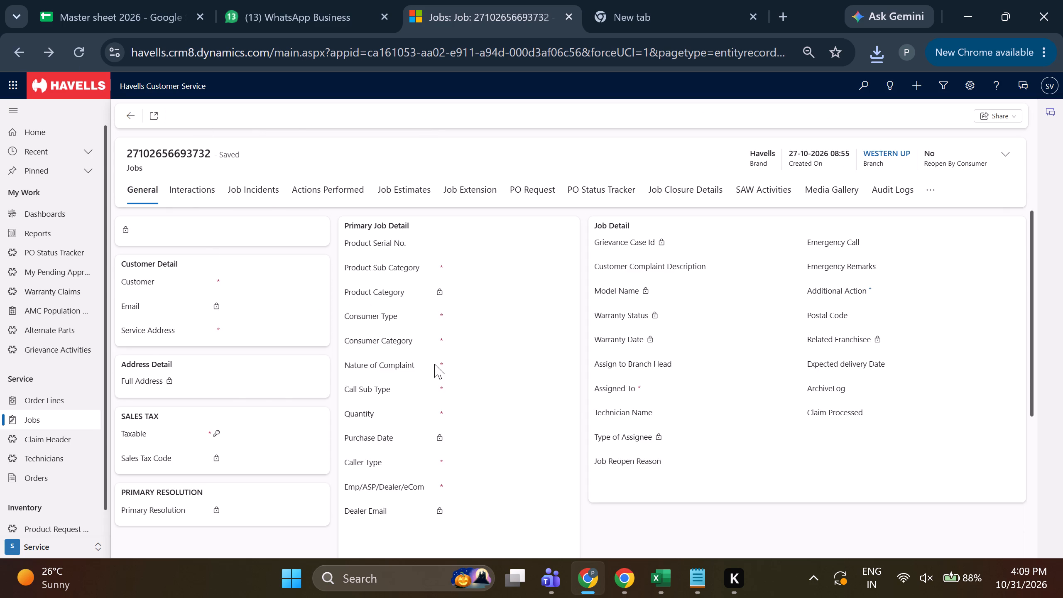
In the job's closure details, enter INSTALLATION DONE as both Consumer Remark and Repair Description, and set Job Completed to Yes.
scroll(696, 267, "up", 1)
left_click(687, 201)
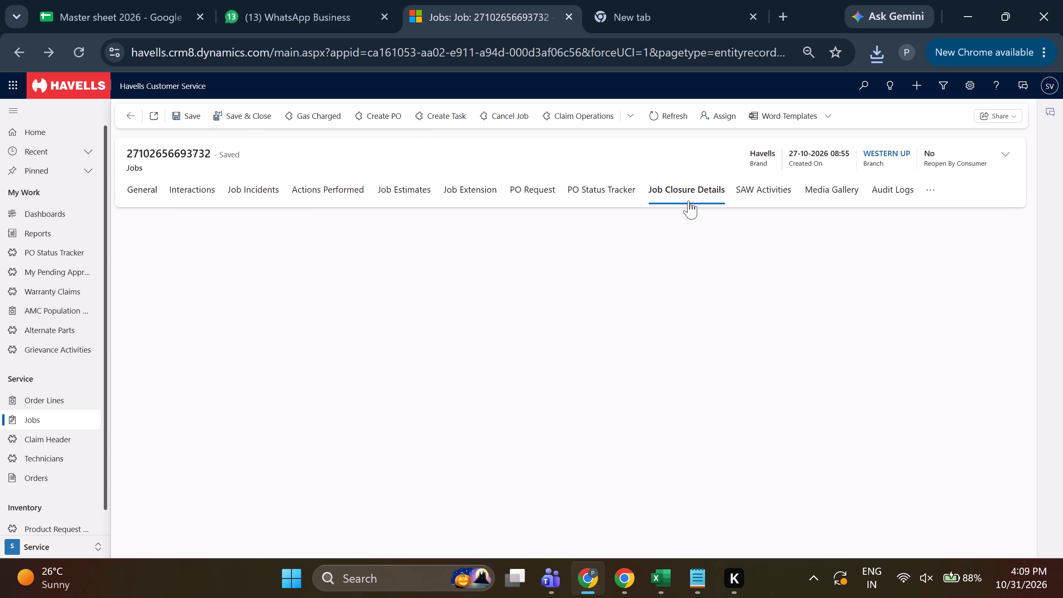
left_click(746, 348)
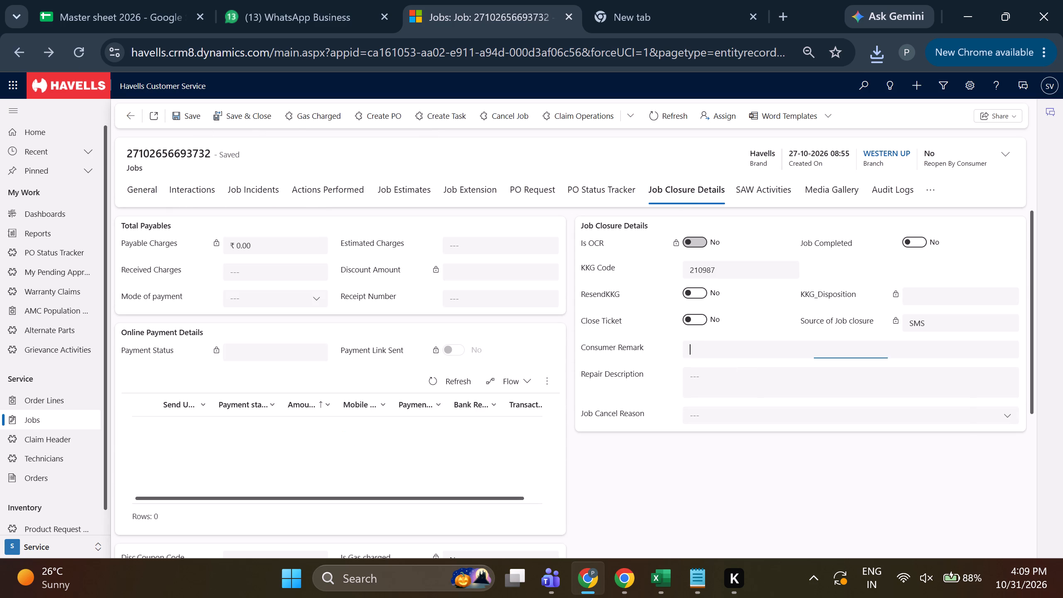
left_click(808, 385)
double_click(777, 340)
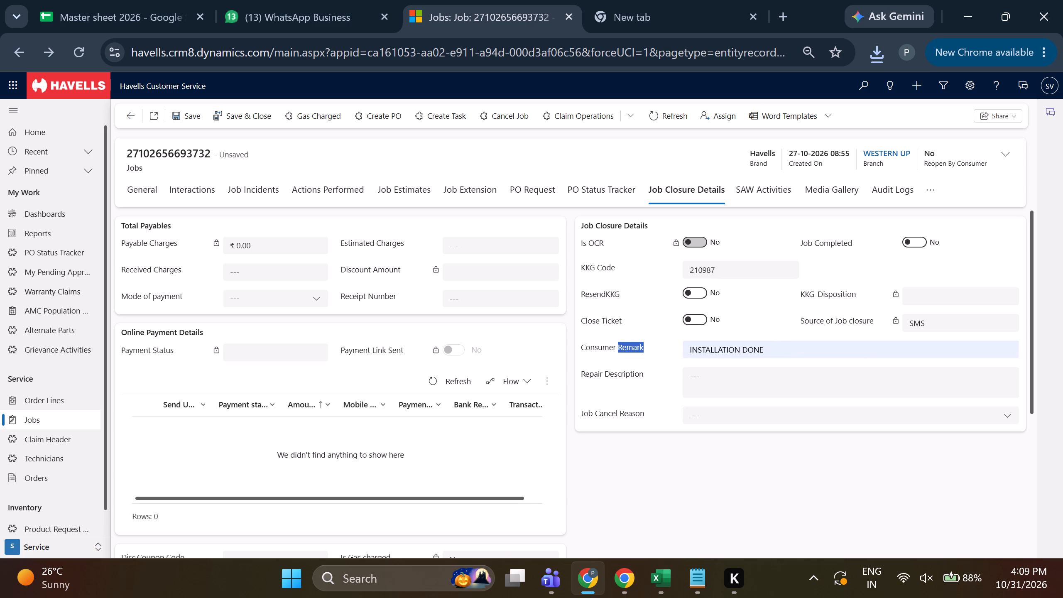
triple_click(786, 347)
key("ctrl+c")
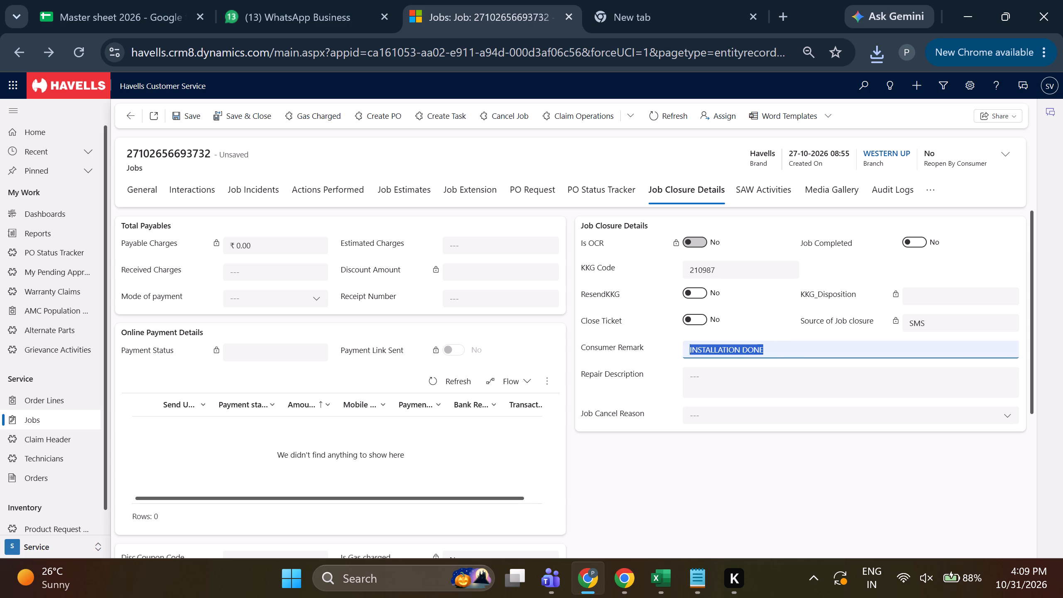
left_click(797, 389)
key("ctrl+v")
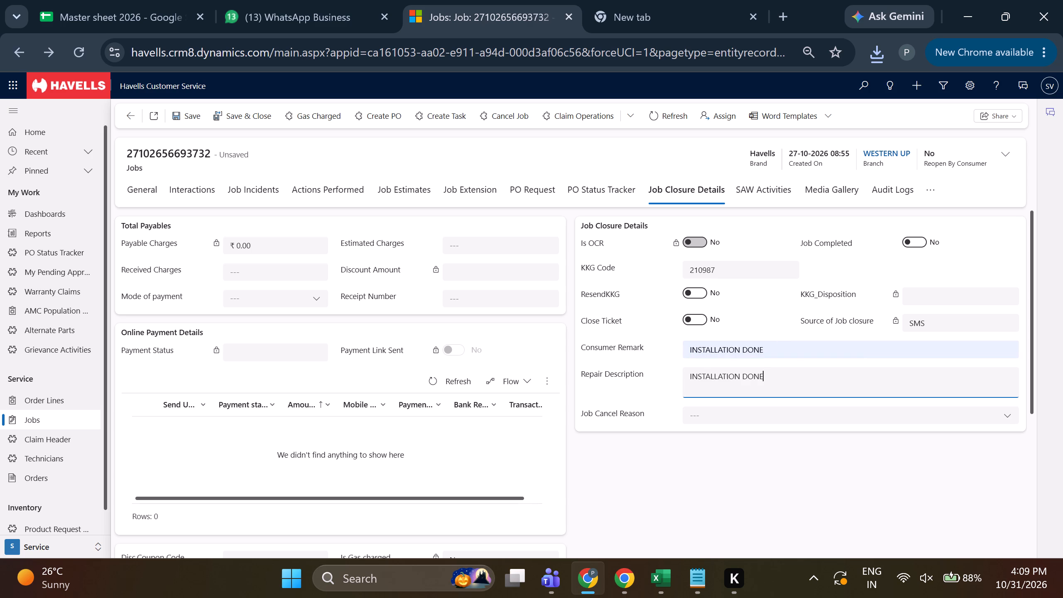
left_click(911, 238)
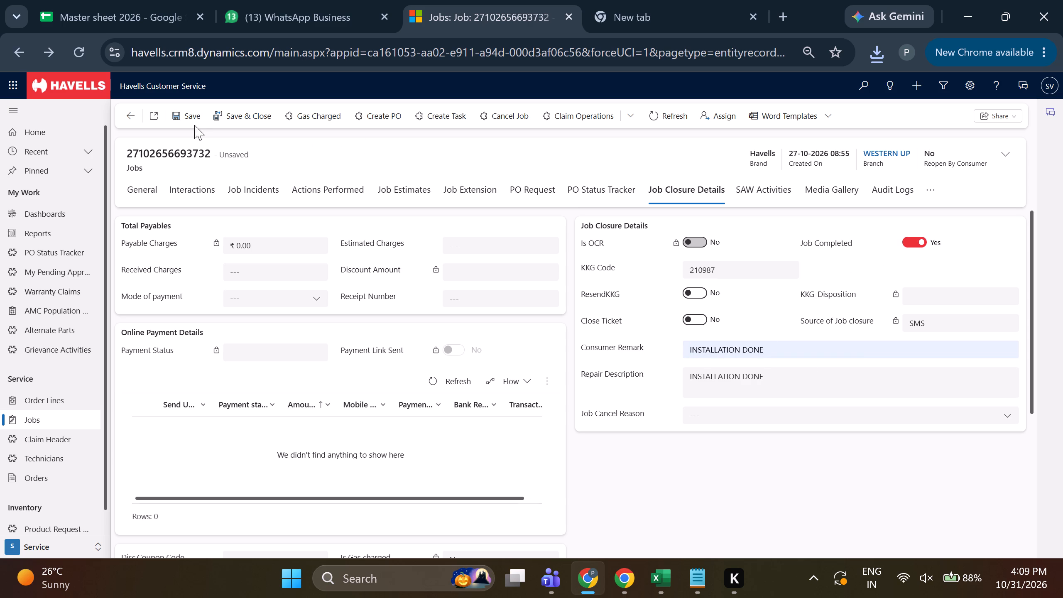
Save the job record with its completed status and INSTALLATION DONE closure remarks.
left_click(192, 121)
Review the rest of the job's closure details, including the Sub-Status field and the Time Stamps section.
middle_click_drag(358, 259, 362, 279)
scroll(362, 279, "up", 1)
left_click(362, 279)
scroll(362, 279, "up", 1)
middle_click(362, 279)
scroll(362, 279, "down", 1)
scroll(362, 279, "up", 6)
middle_click(388, 262)
scroll(389, 262, "down", 3)
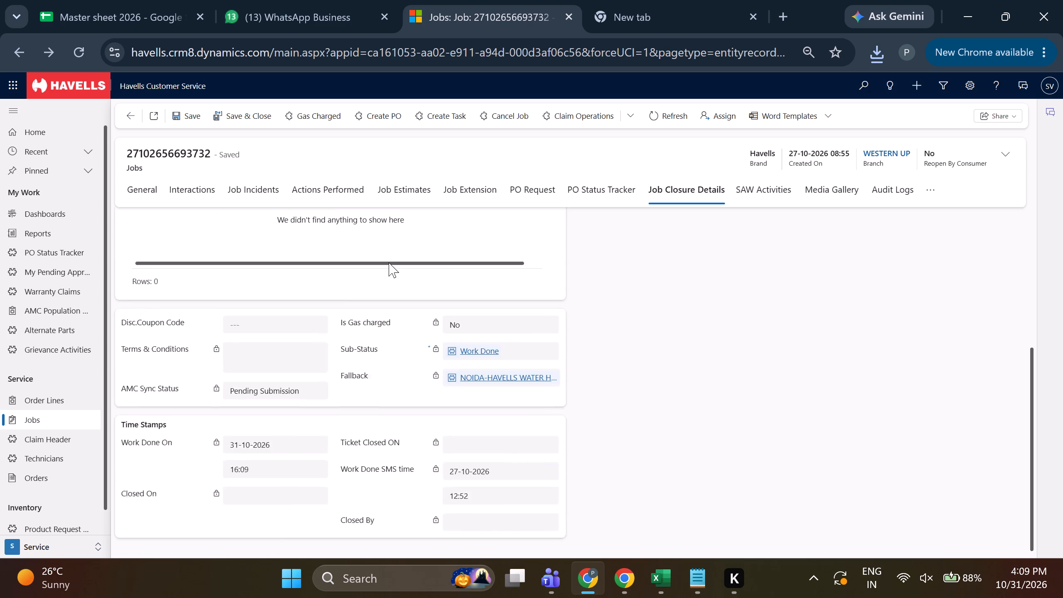
Save and close the completed installation job record from its closure details, returning to the job and consumer search.
scroll(389, 262, "up", 7)
left_click(628, 444)
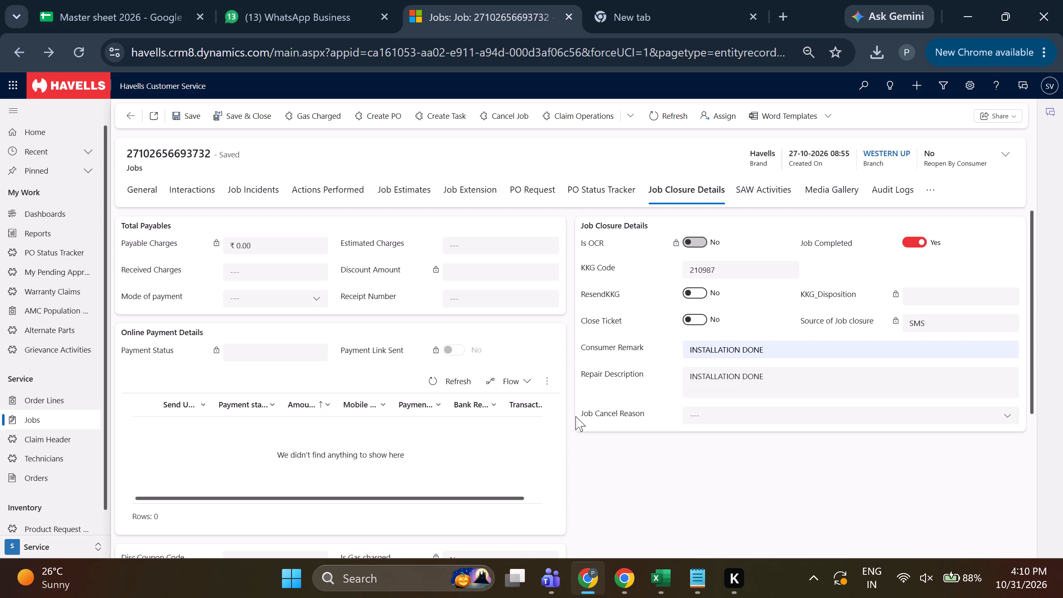
left_click(249, 114)
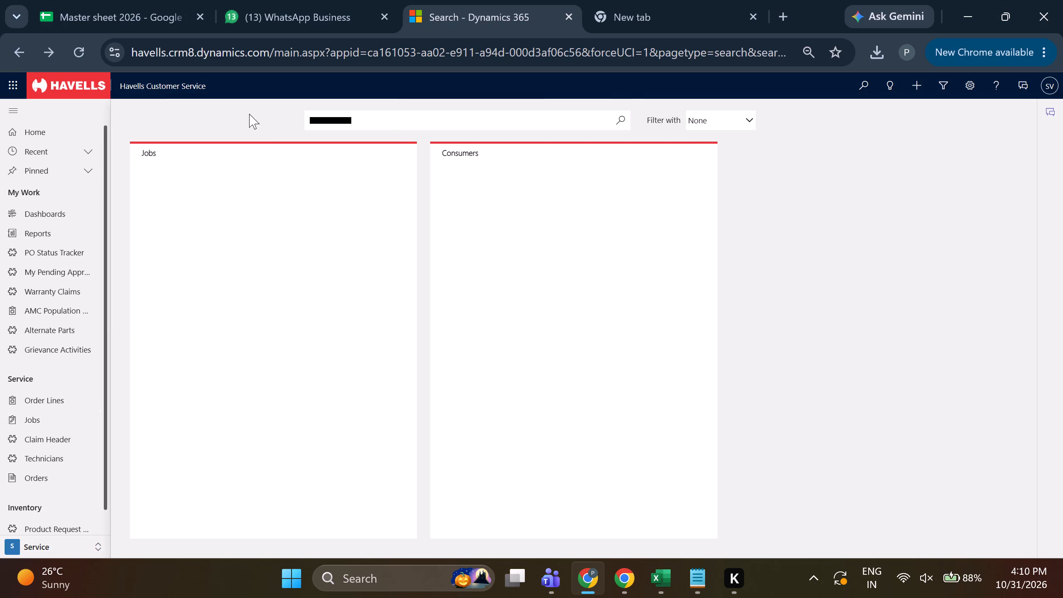
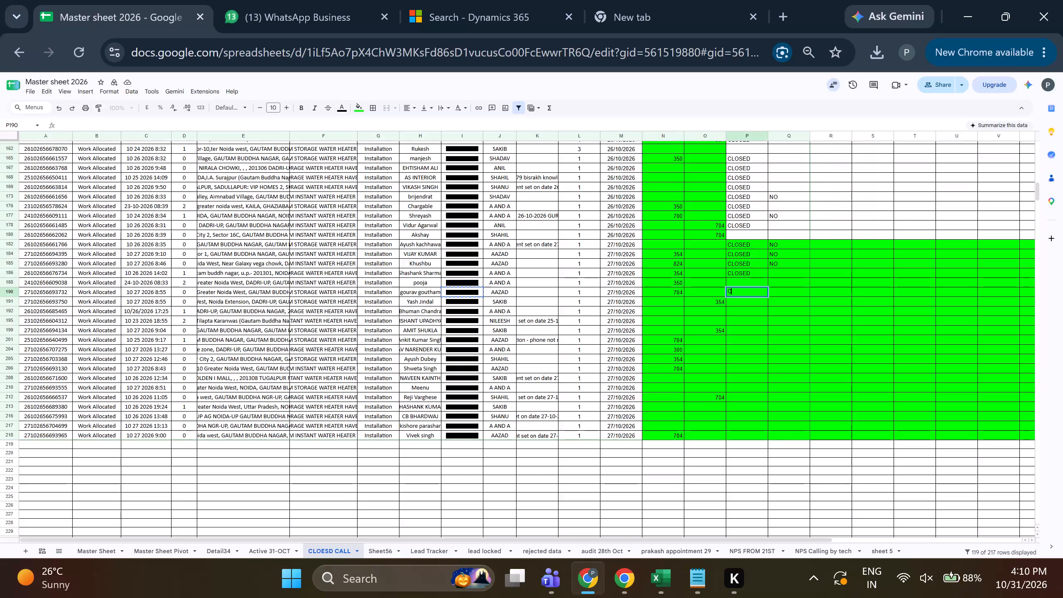
Record the job status CLOSED in column P for the customer in row 190 of the CLOESD CALL sheet.
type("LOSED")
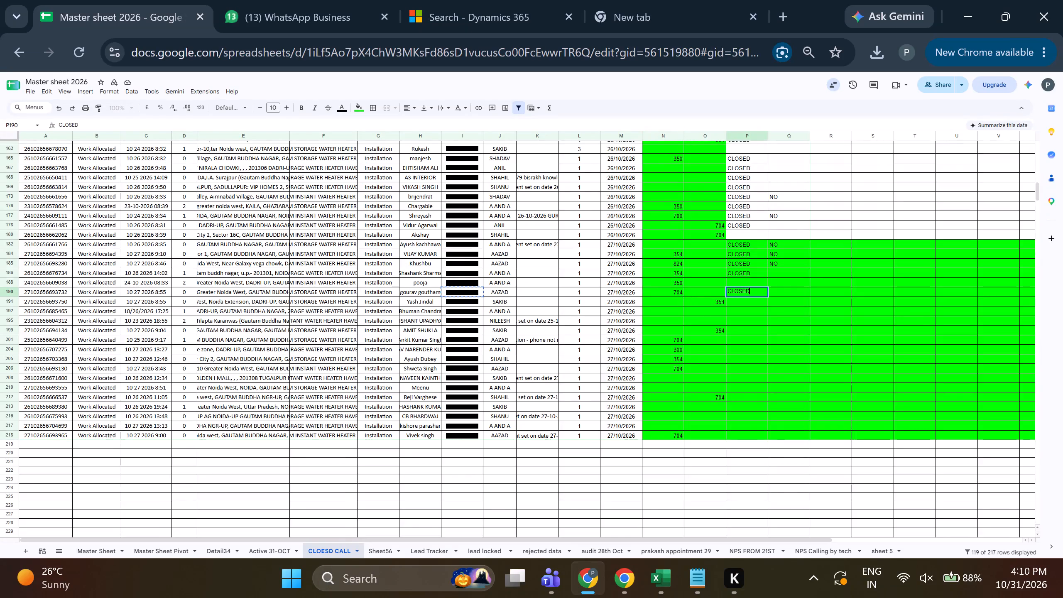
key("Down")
Select the next customer's phone number in column I of row 191.
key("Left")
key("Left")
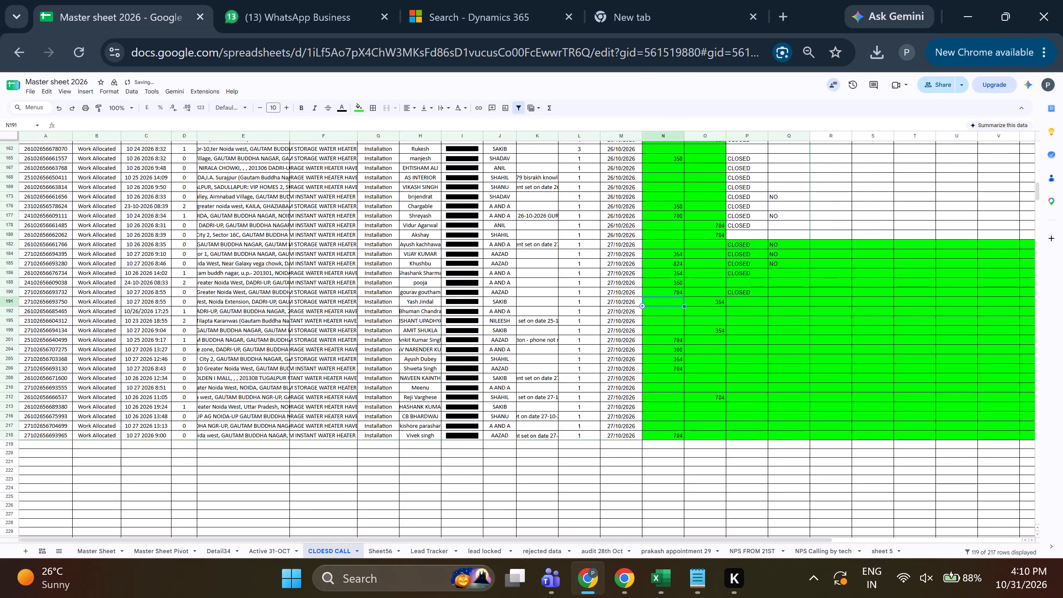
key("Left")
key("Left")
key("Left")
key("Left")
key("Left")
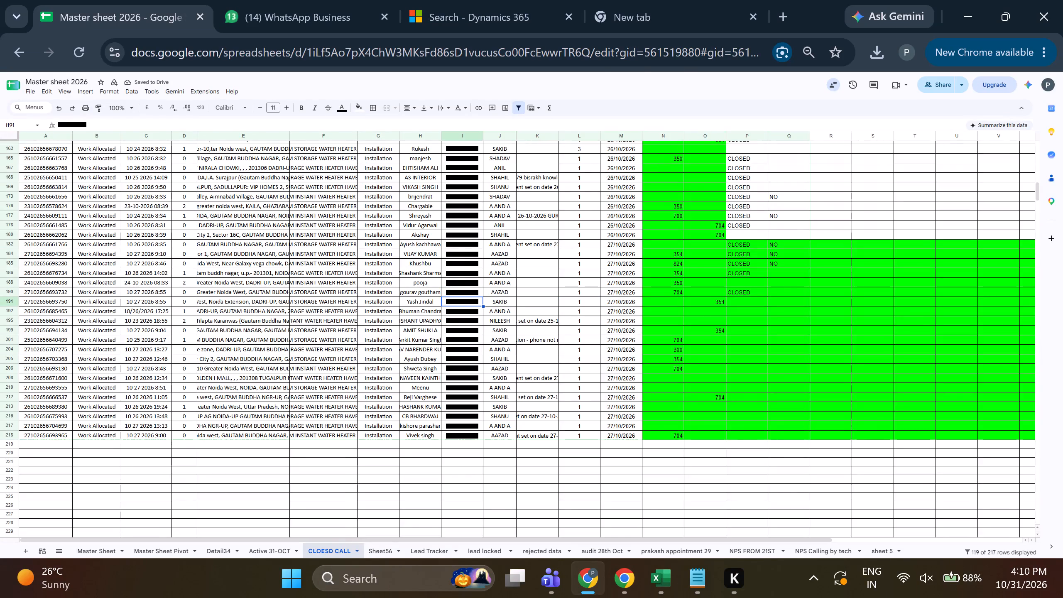
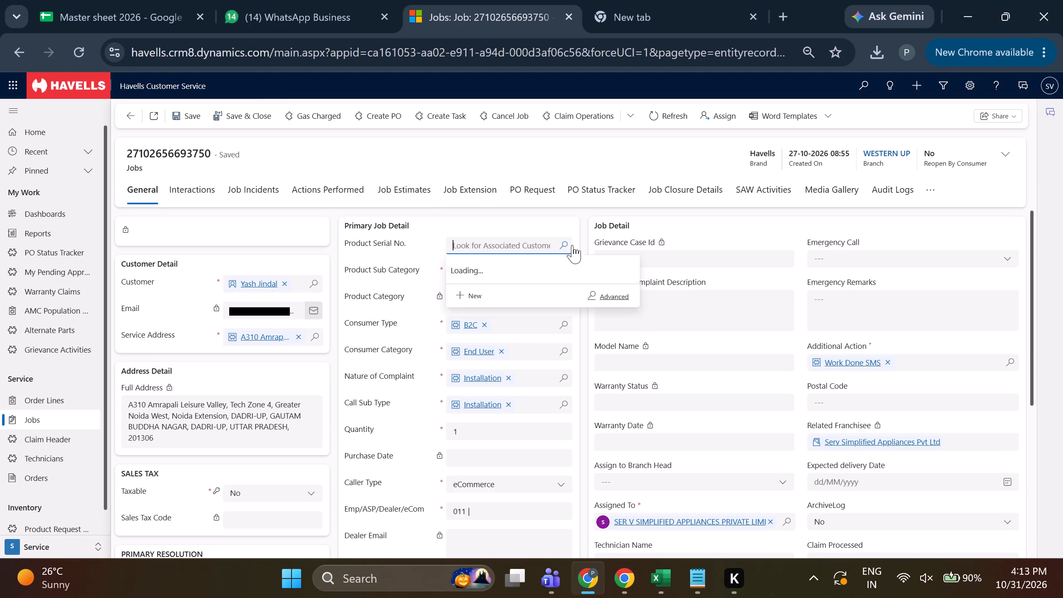
scroll(549, 312, "down", 3)
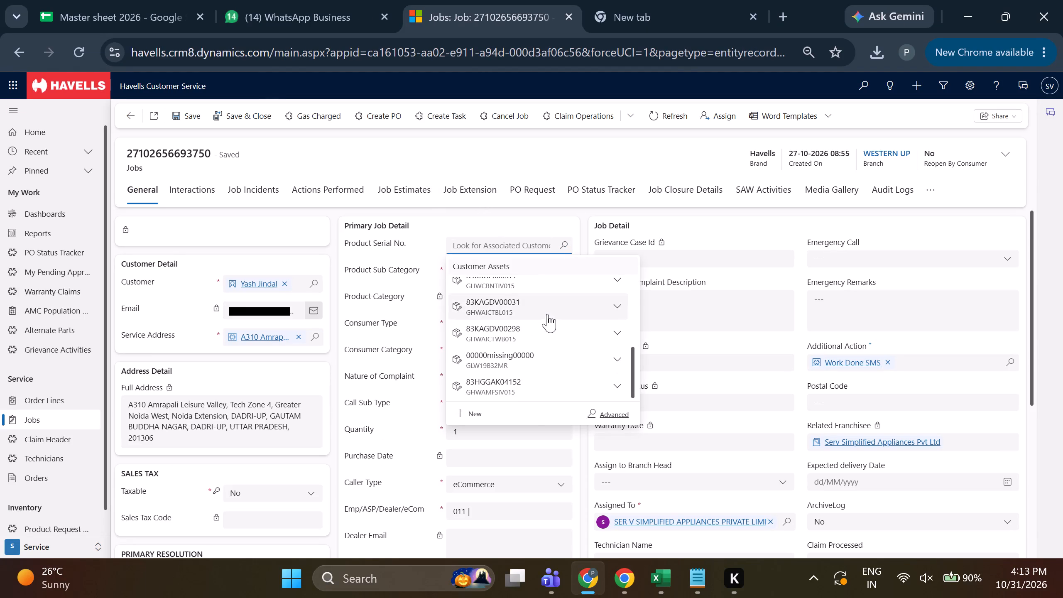
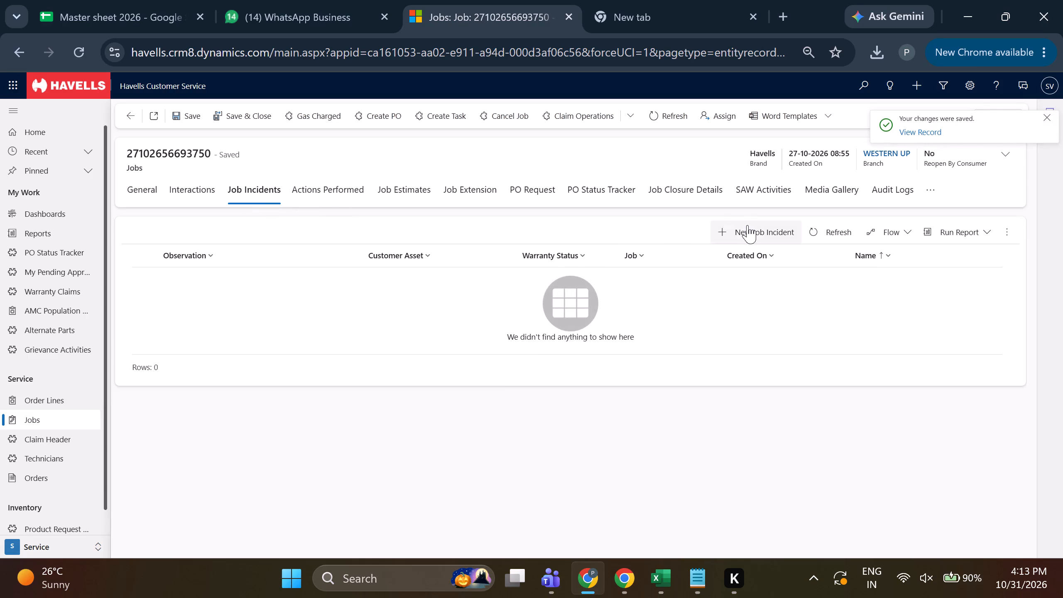
Start adding a customer asset to the new job incident and begin its Serial Number (IDU) entry.
left_click(326, 164)
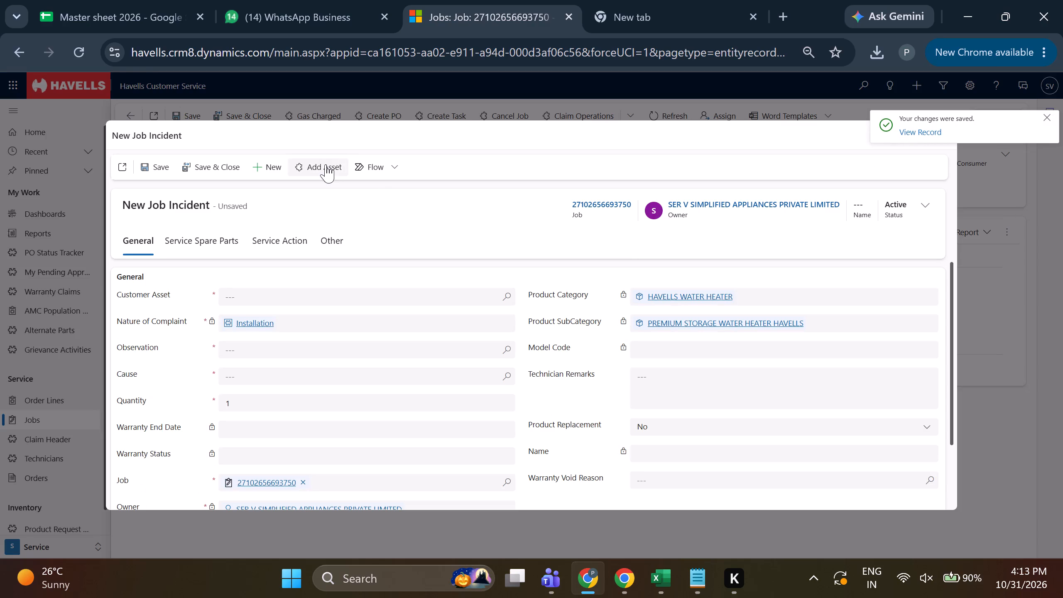
left_click(922, 155)
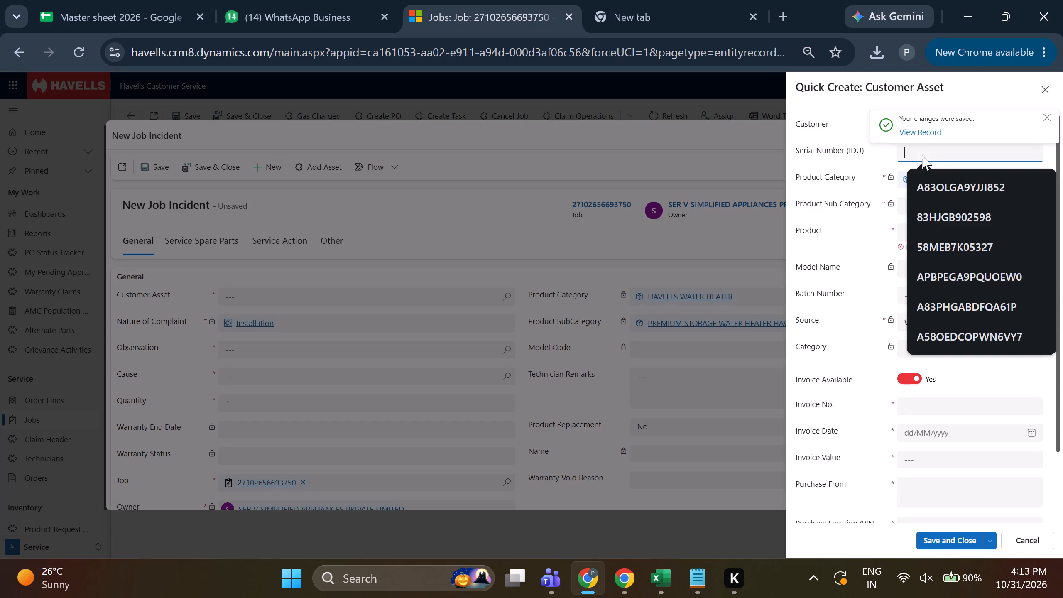
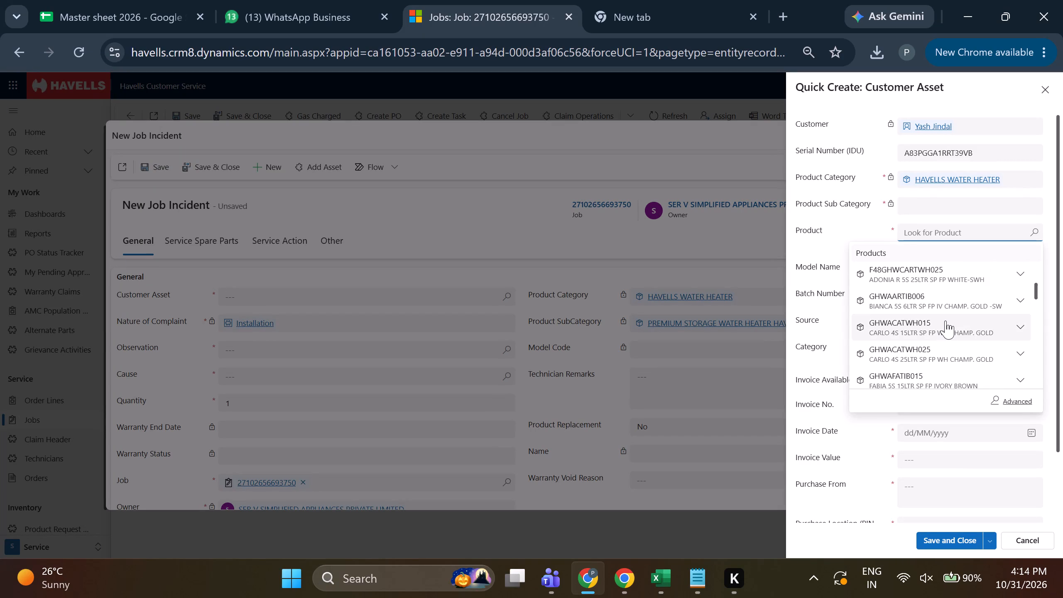
Set the new customer asset's Product to GHWACATWH015, the CARLO 4S 15LTR model in champagne gold.
left_click(945, 321)
scroll(945, 321, "down", 1)
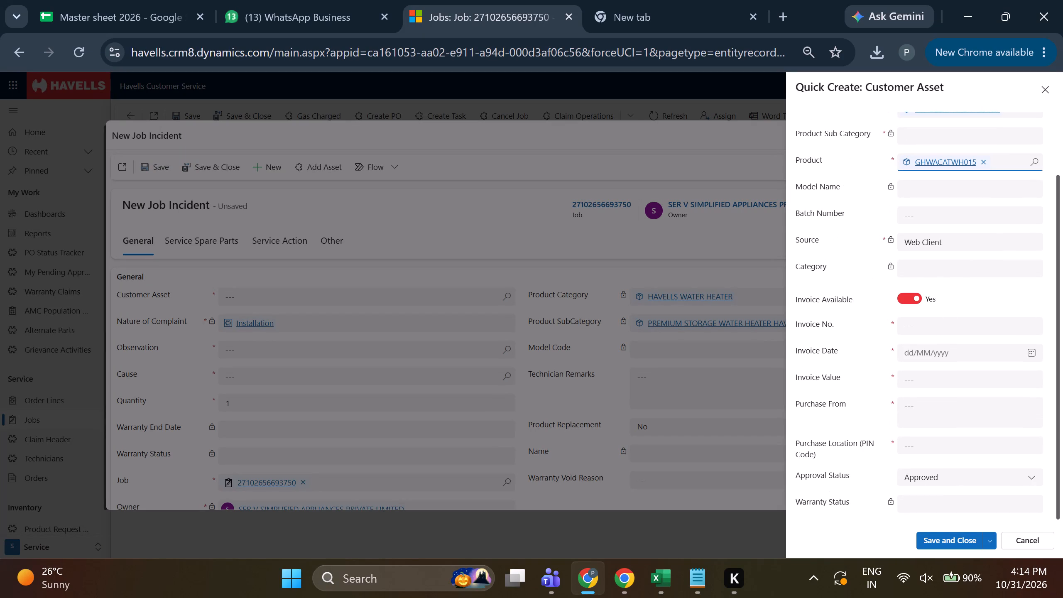